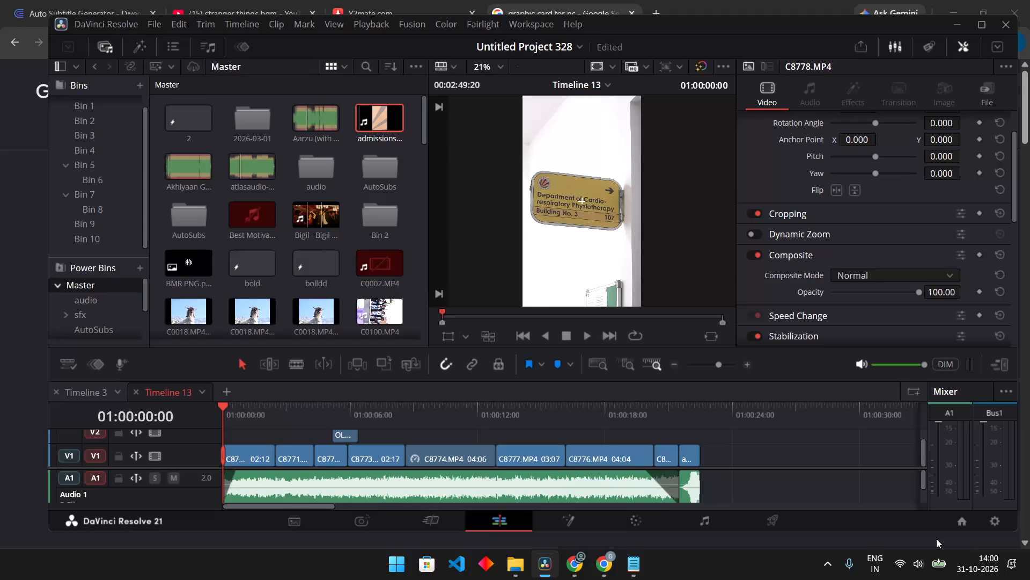
Look through the saved projects in the Project Manager and return to the open project's timeline start.
left_click(967, 528)
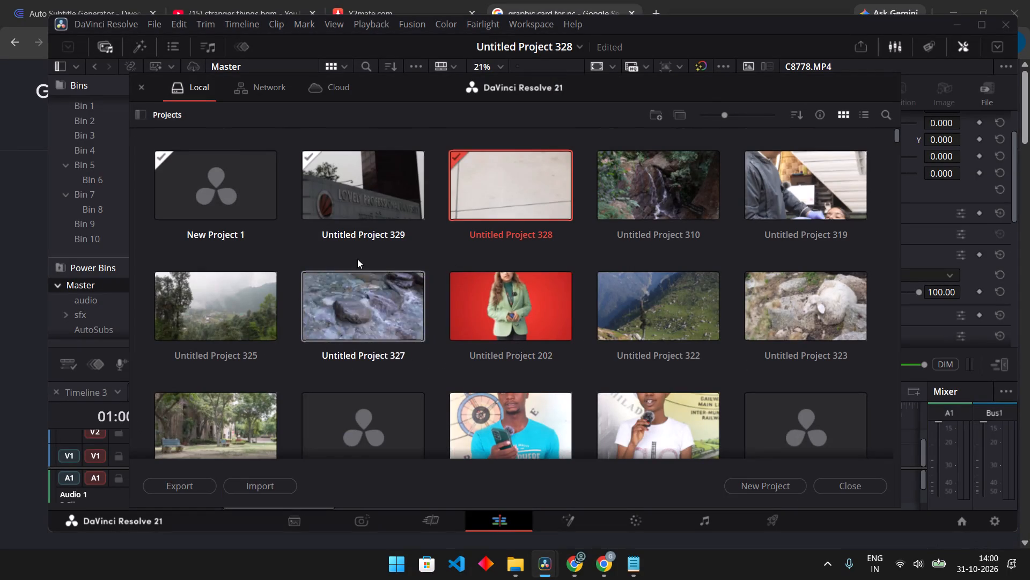
scroll(357, 259, "down", 3)
scroll(527, 362, "down", 2)
scroll(746, 353, "down", 2)
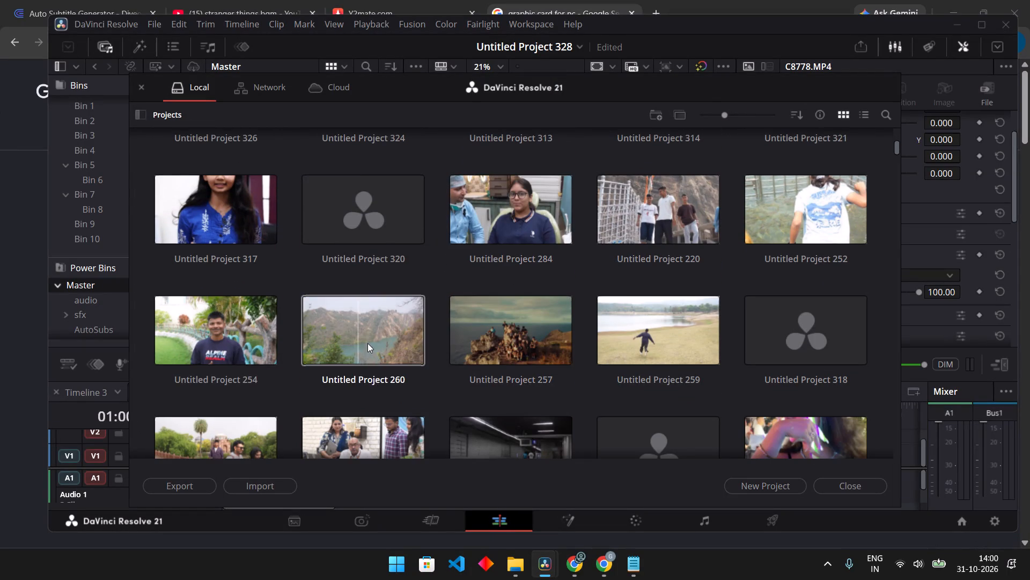
scroll(367, 343, "down", 1)
scroll(627, 336, "up", 3)
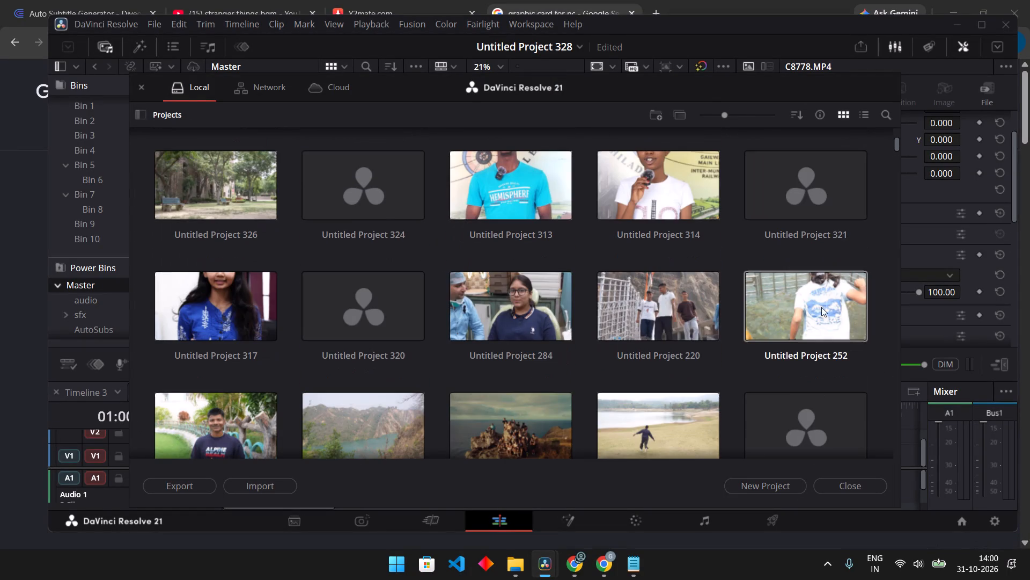
scroll(739, 294, "up", 4)
scroll(671, 274, "up", 3)
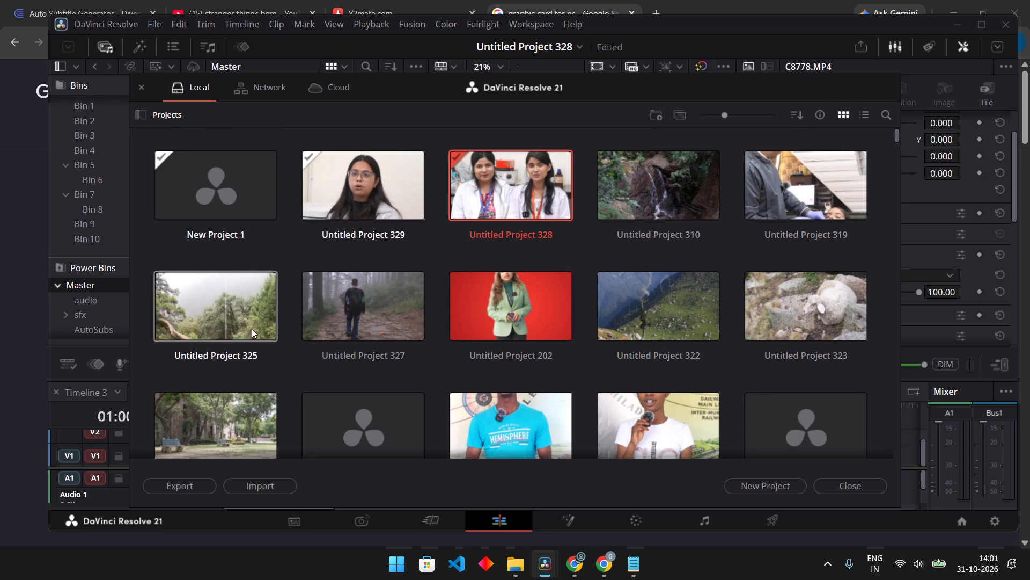
scroll(204, 416, "down", 1)
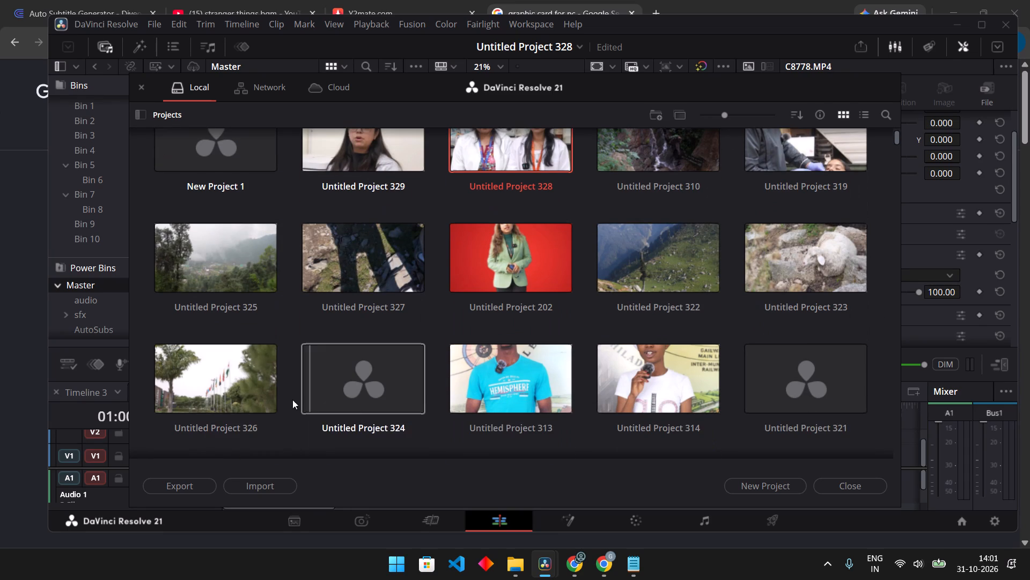
scroll(627, 369, "up", 5)
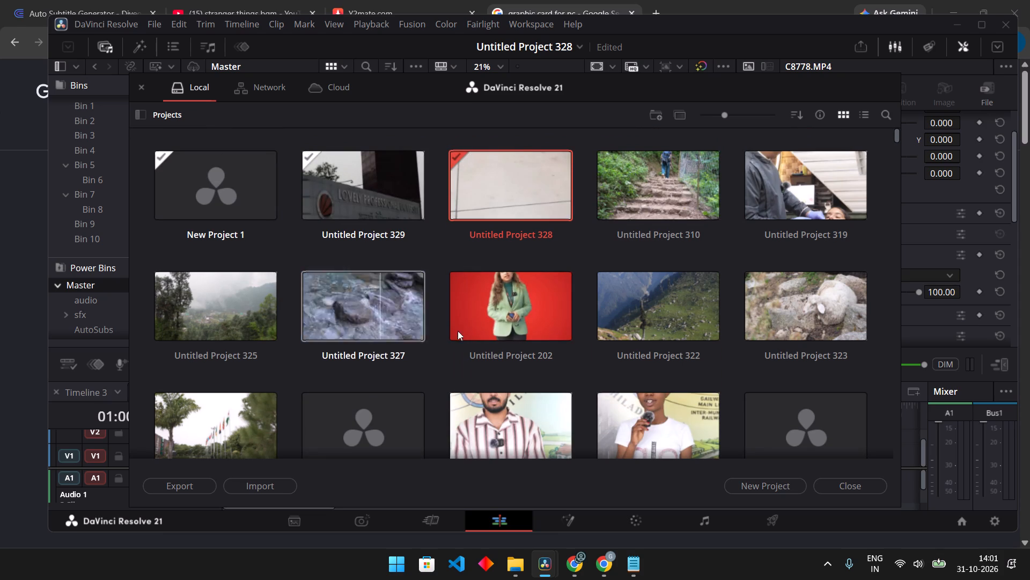
left_click(846, 487)
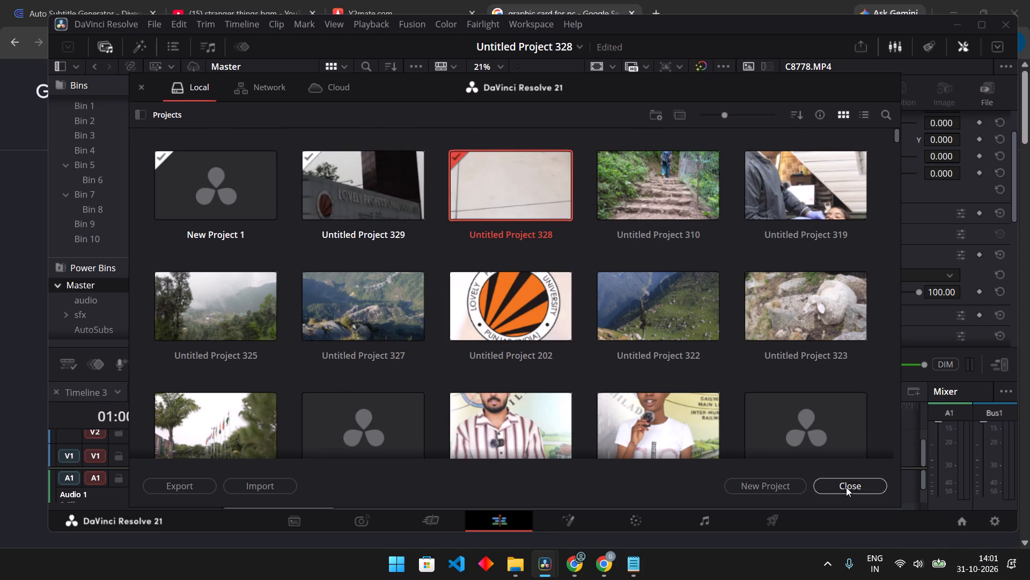
left_click_drag(557, 406, 146, 398)
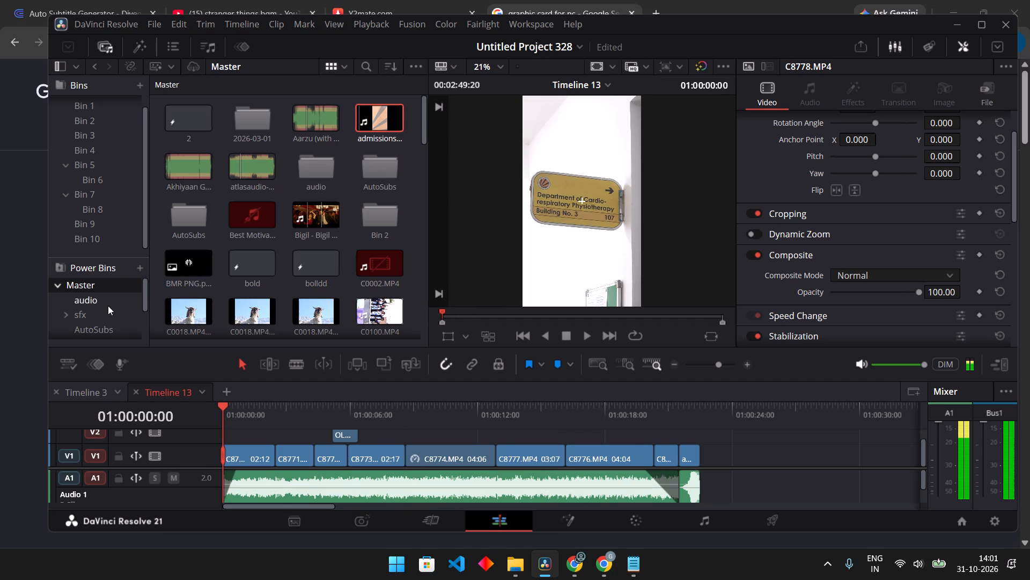
Create a new bin with its default name in the project's Master bin and open it.
scroll(117, 238, "down", 2)
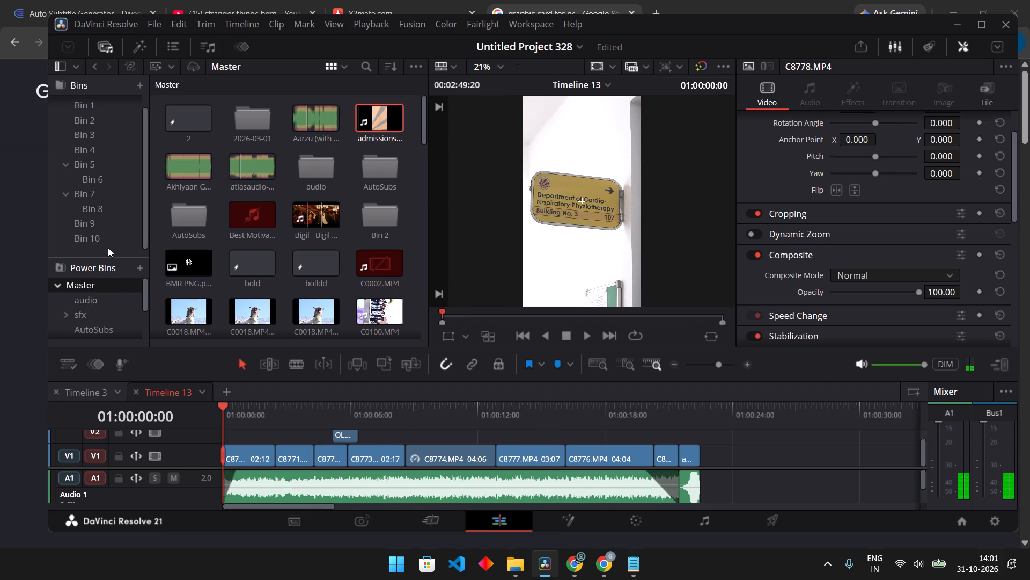
right_click(105, 250)
right_click(101, 247)
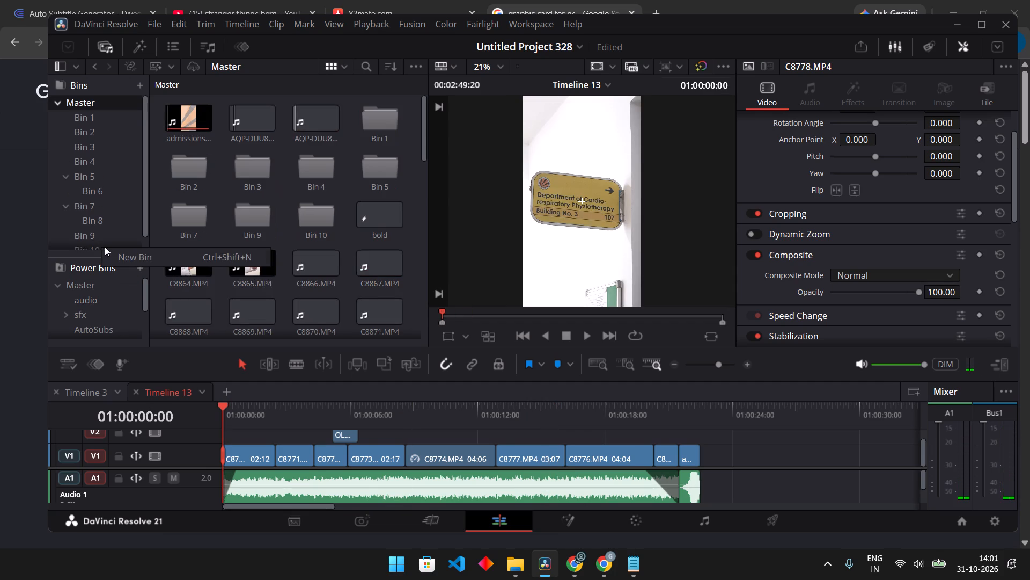
left_click(120, 256)
left_click(114, 244)
left_click(98, 242)
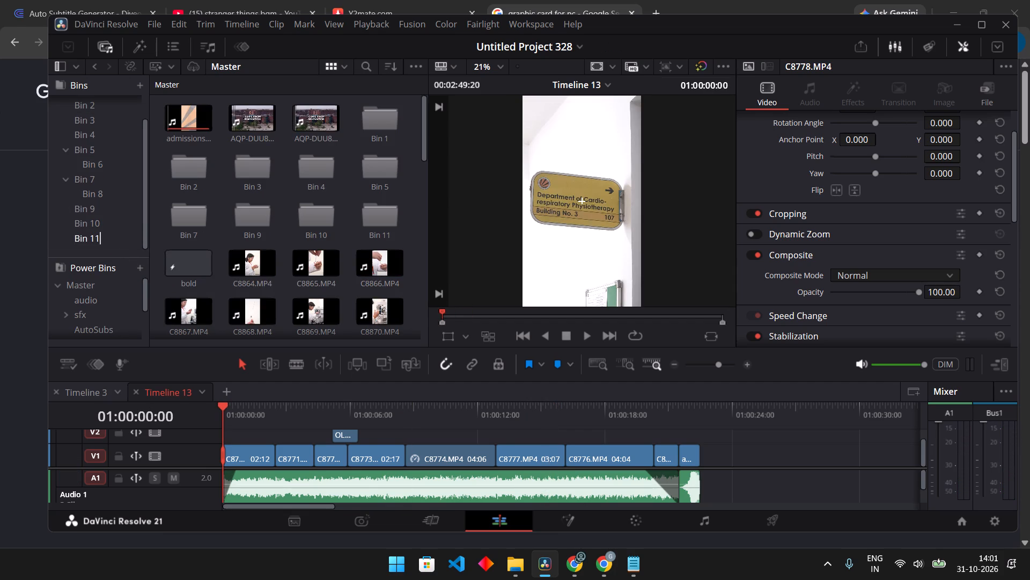
left_click(115, 244)
left_click(115, 252)
left_click(93, 238)
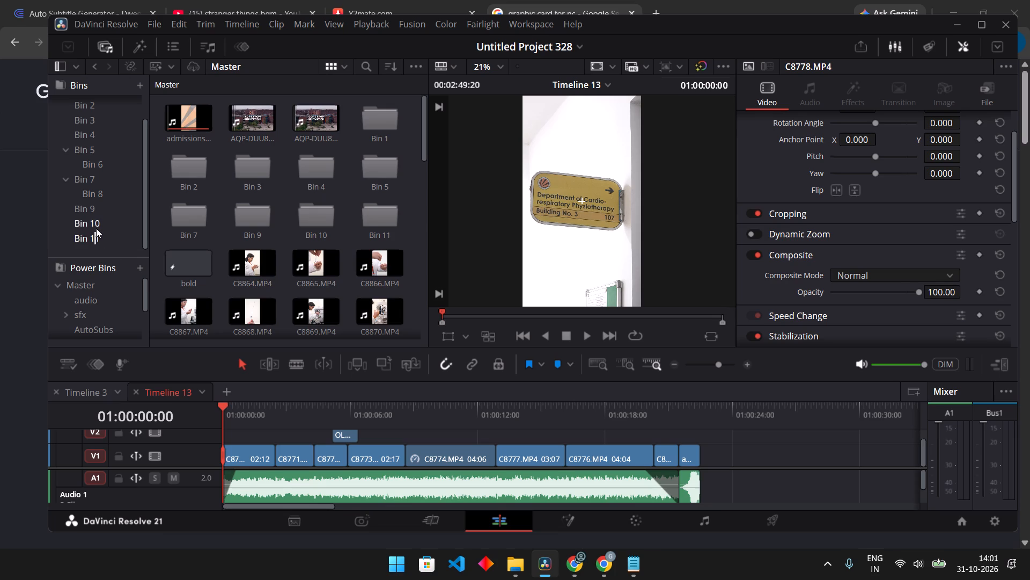
left_click(96, 228)
left_click(106, 241)
Create a new empty timeline in the new bin with the default name and project settings.
right_click(272, 221)
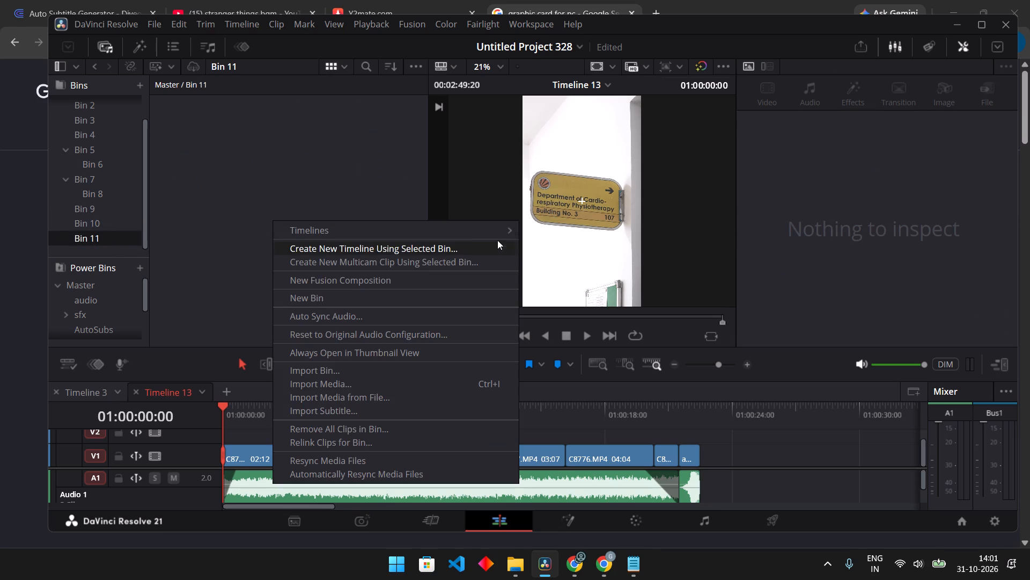
left_click(530, 233)
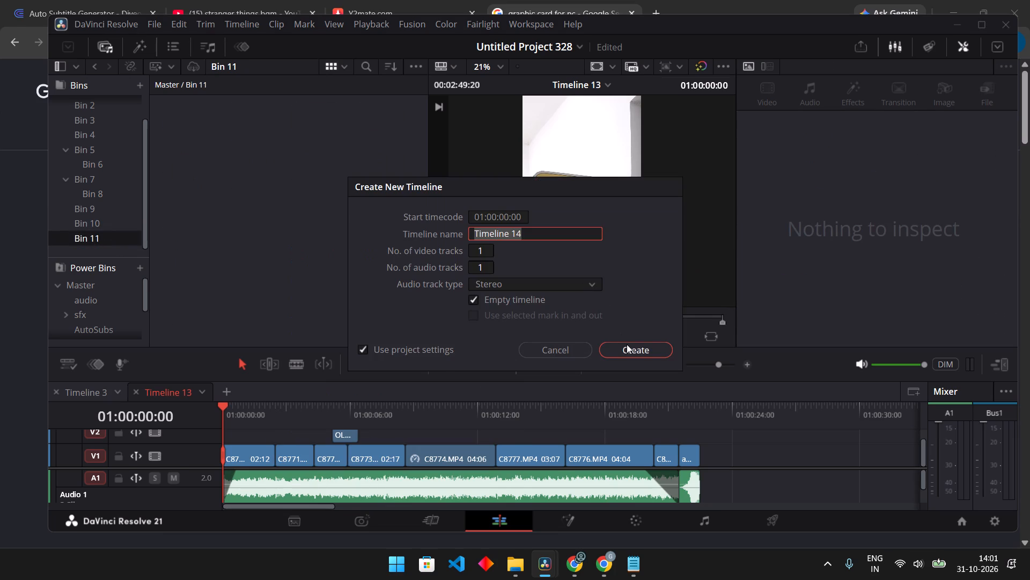
left_click(627, 345)
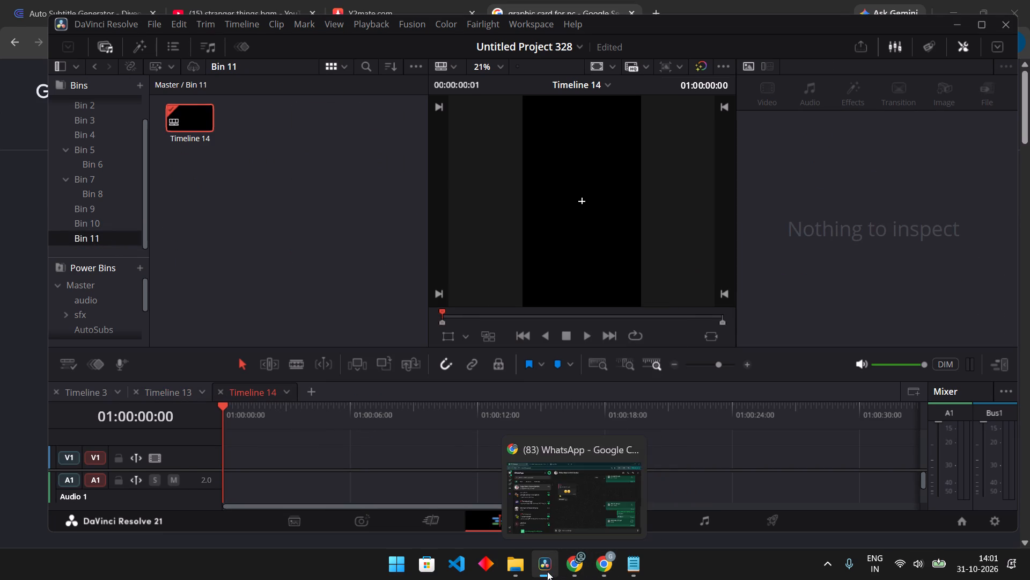
Switch to File Explorer and add clips C8780 through C8792 from the 2026-10-19 folder to the start of the empty timeline.
left_click(547, 571)
left_click(524, 569)
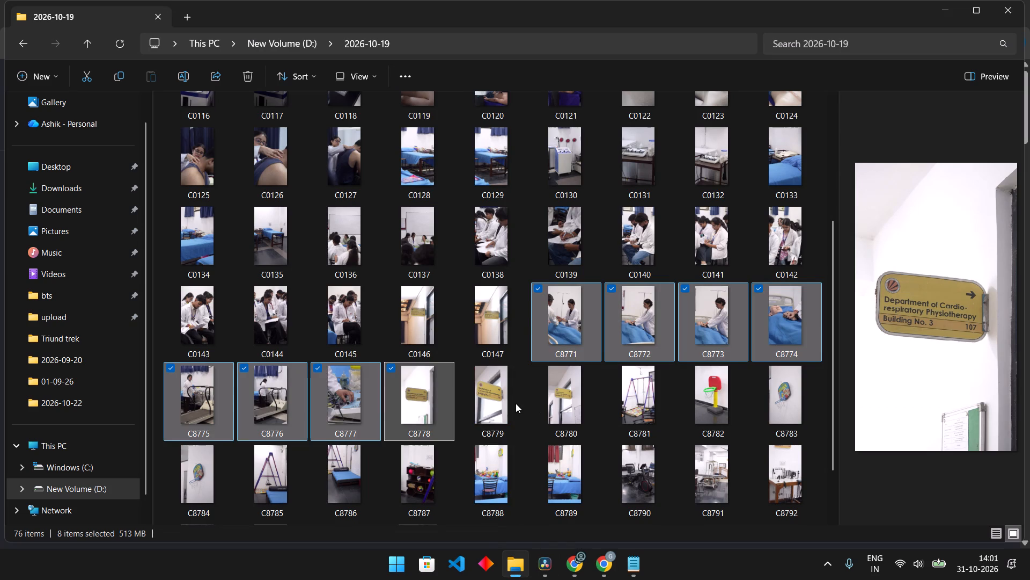
left_click(516, 403)
left_click(546, 405)
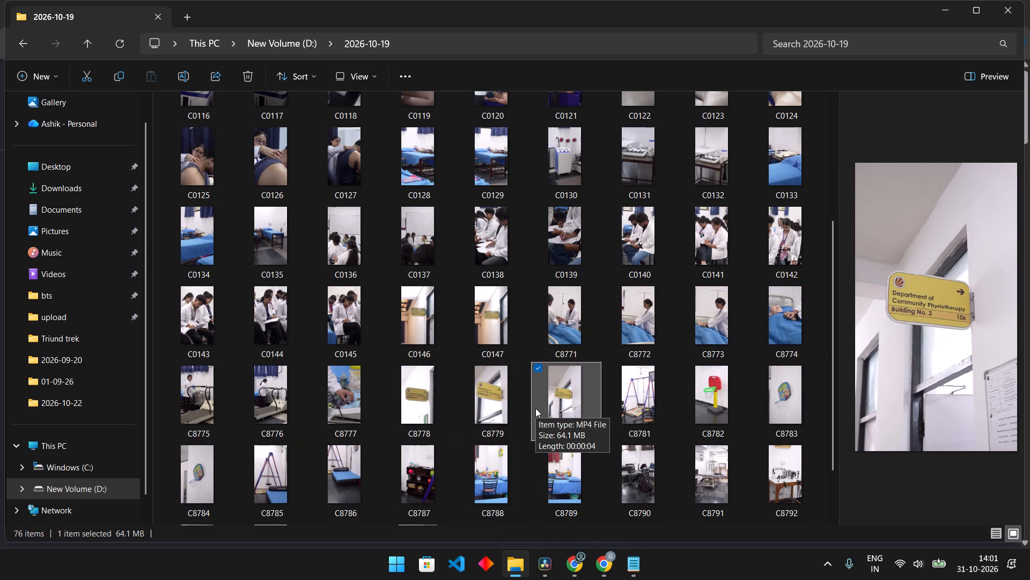
left_click(487, 394)
left_click(532, 398)
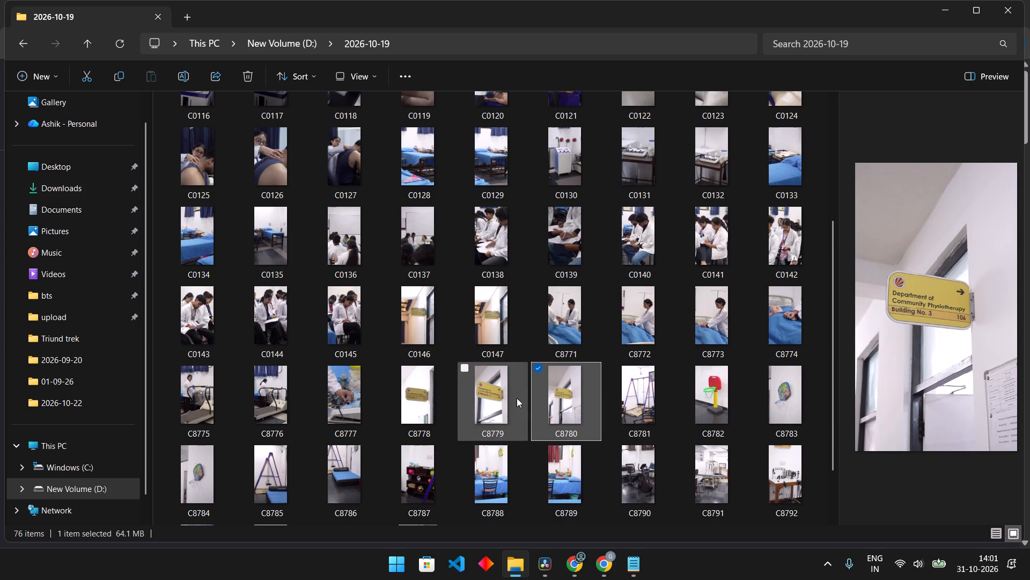
left_click(614, 368)
left_click(686, 368)
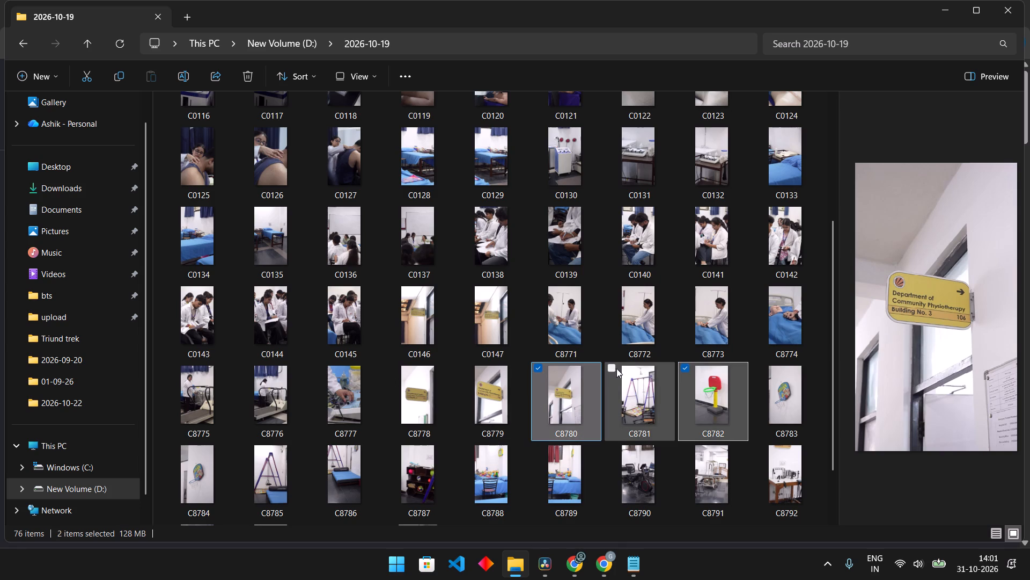
left_click(613, 368)
left_click(757, 369)
scroll(542, 402, "down", 1)
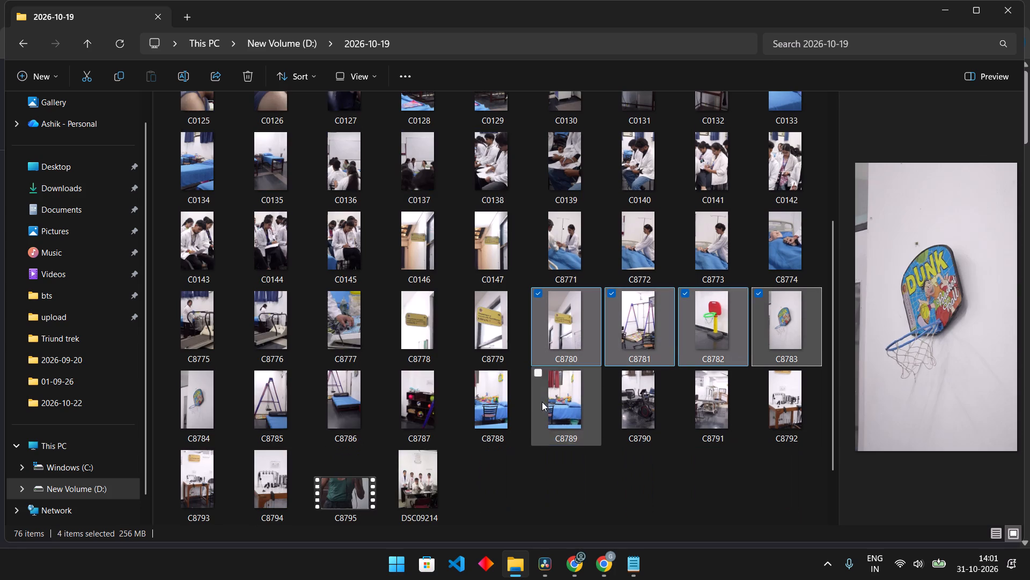
left_click(170, 375)
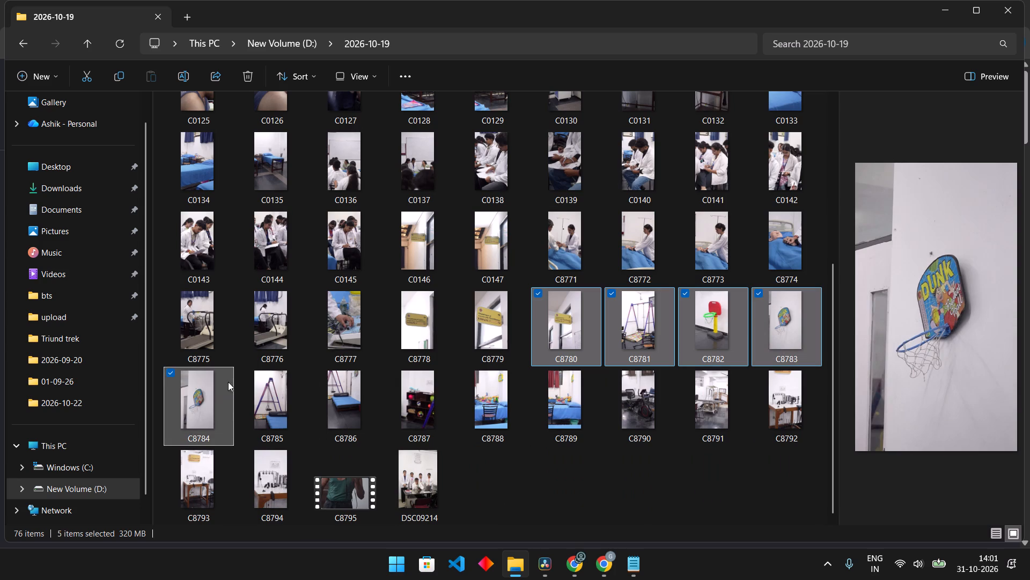
left_click(247, 374)
left_click(316, 372)
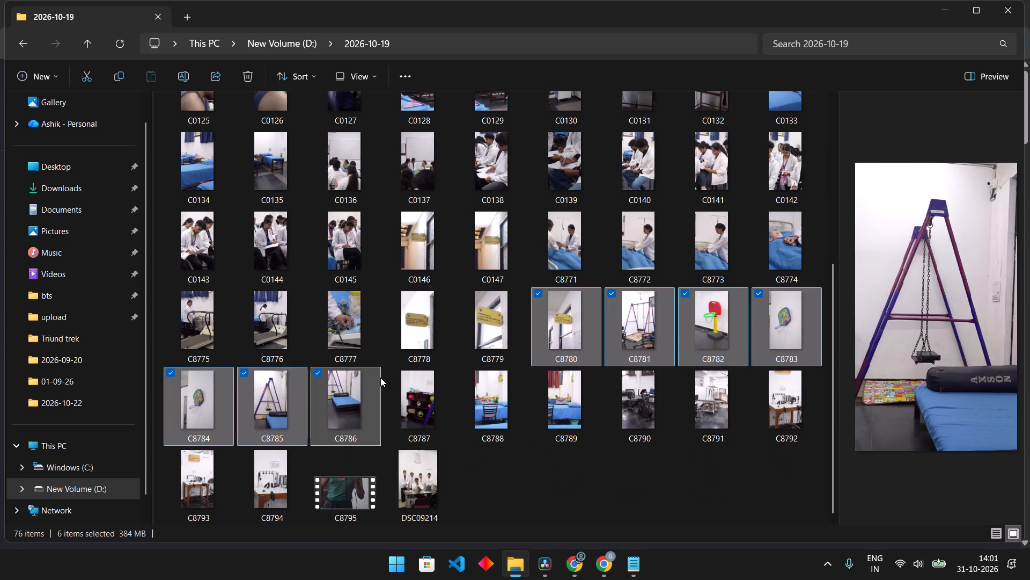
left_click(392, 373)
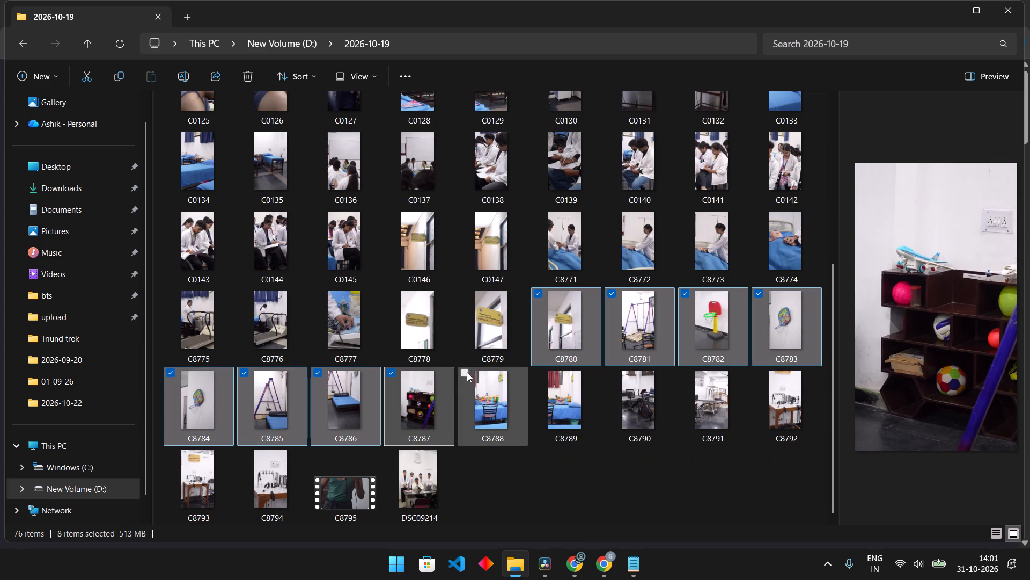
left_click(467, 372)
left_click(538, 373)
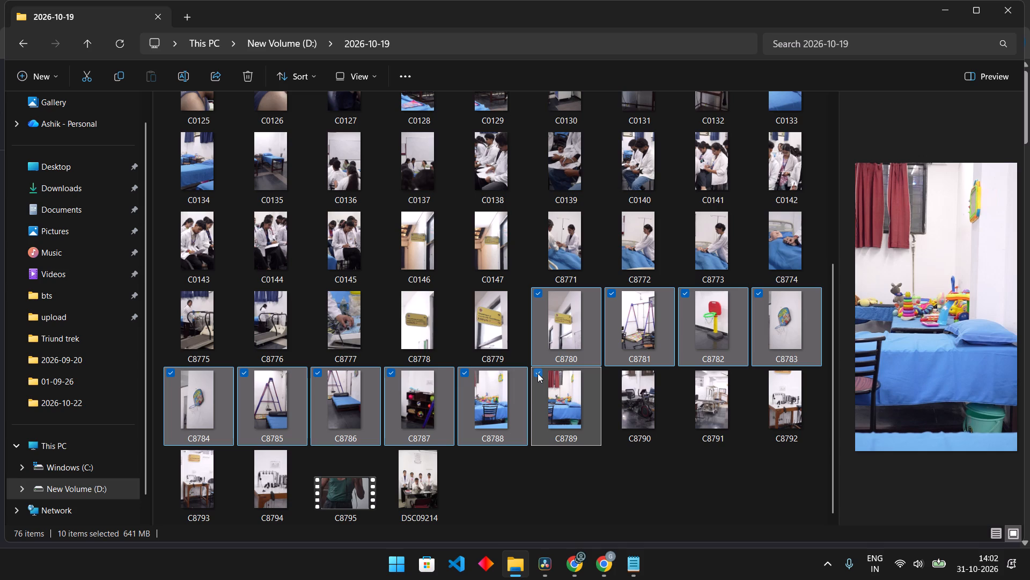
left_click(612, 374)
left_click(686, 374)
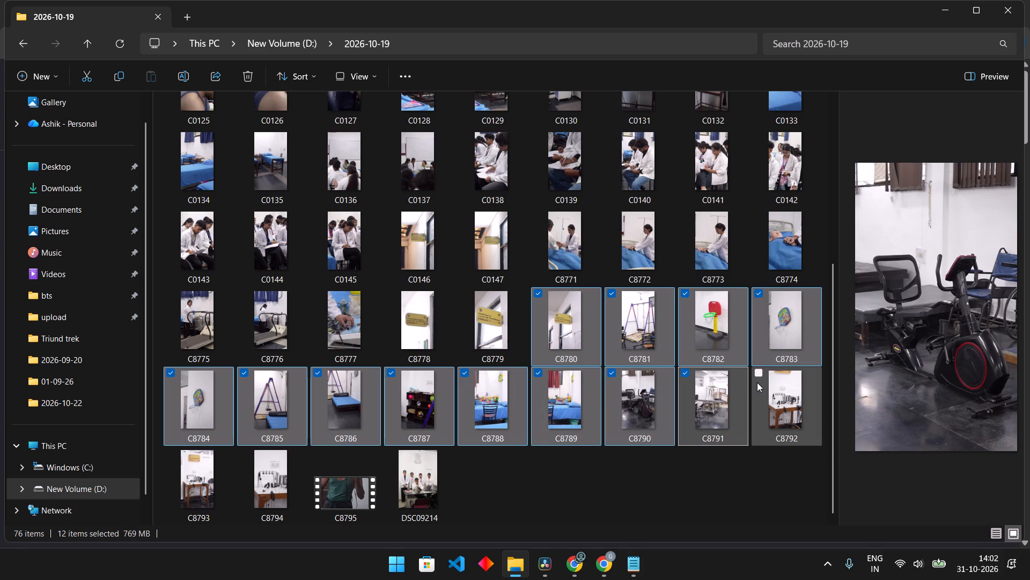
left_click(757, 374)
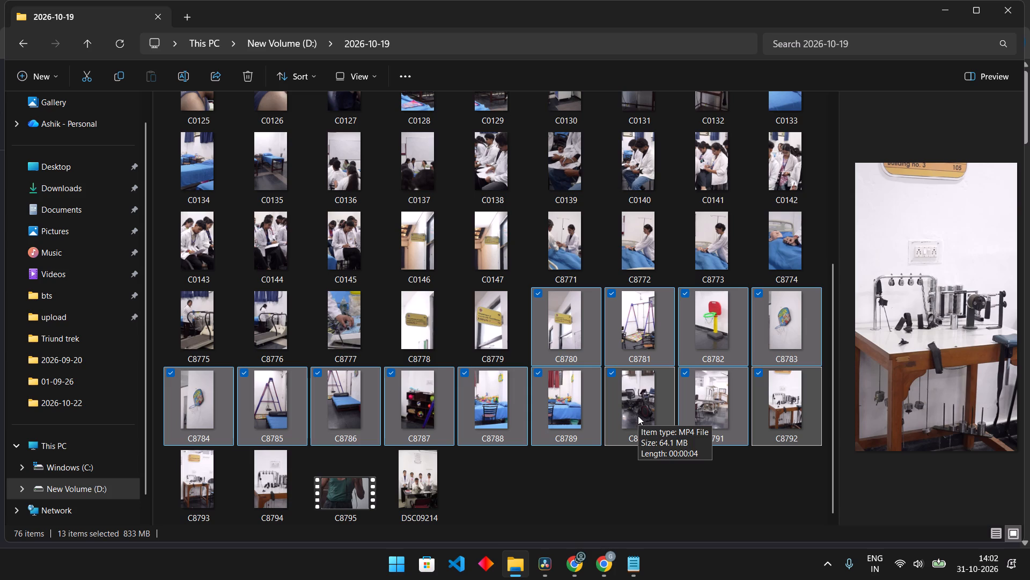
left_click_drag(644, 416, 549, 575)
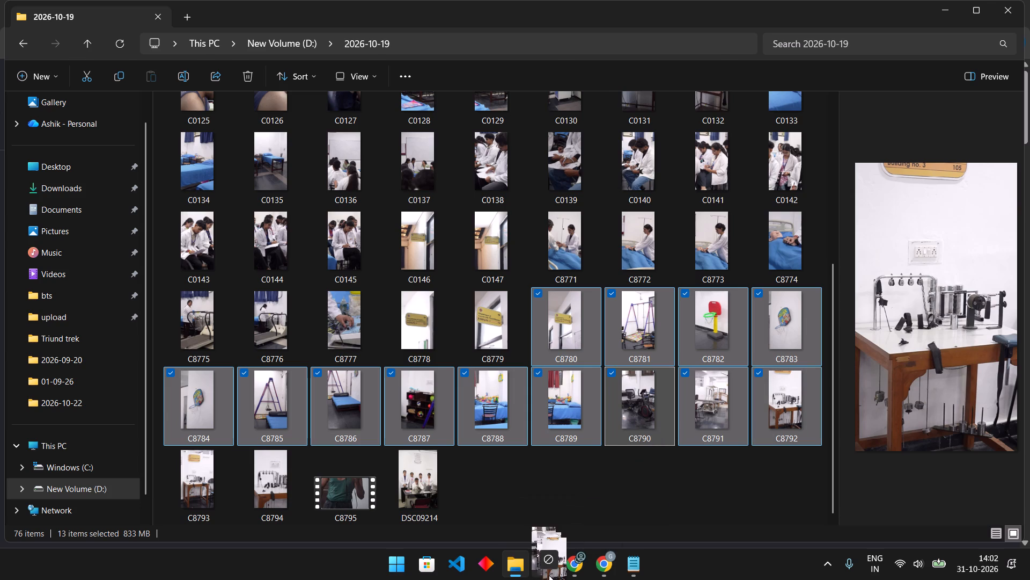
left_click_drag(549, 575, 211, 455)
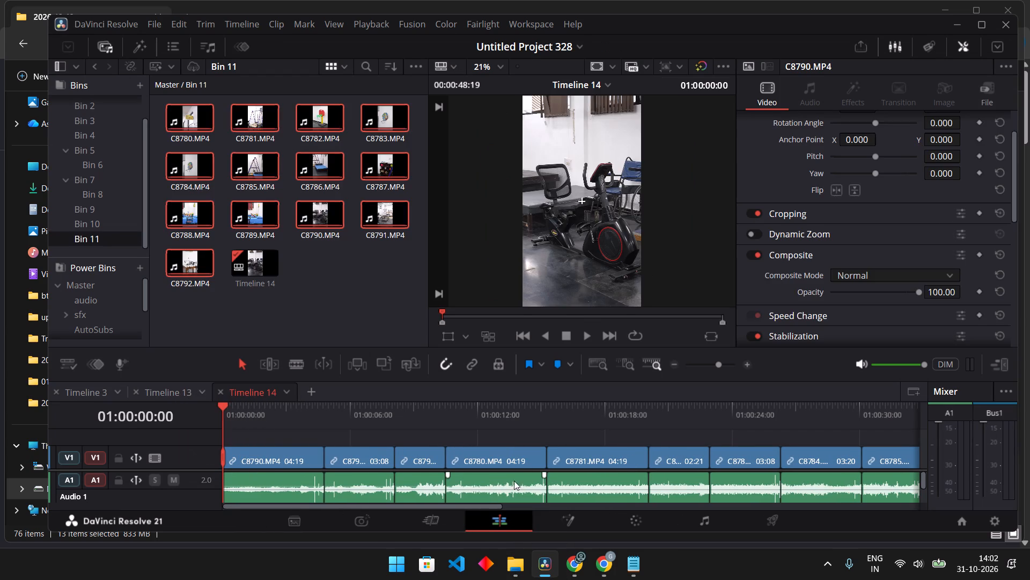
Delete the audio of all clips on the Audio 1 track, keeping their video on V1.
middle_click_drag(631, 480, 176, 465)
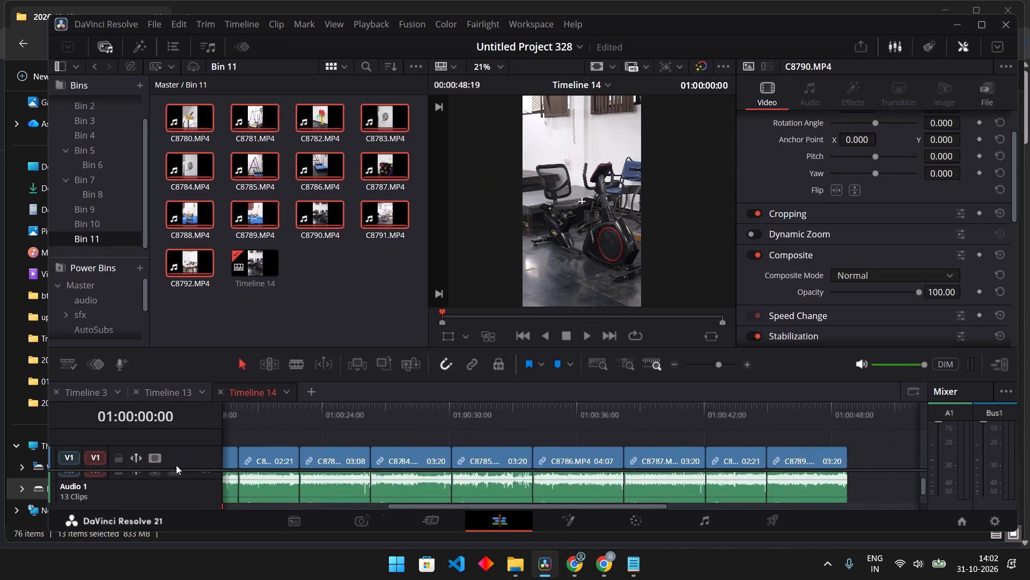
middle_click_drag(176, 465, 123, 456)
left_click_drag(788, 494, 171, 466)
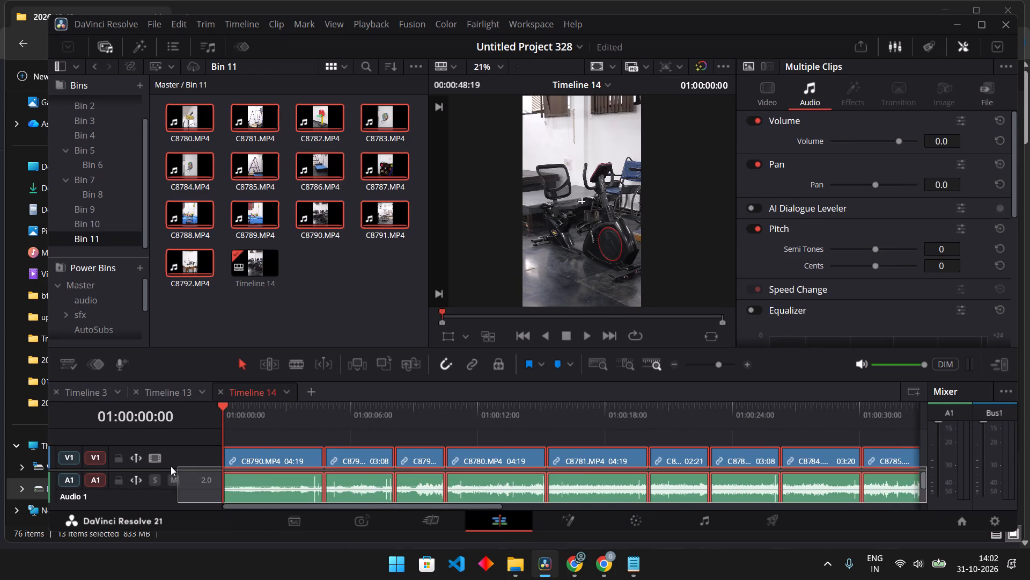
left_click_drag(171, 466, 165, 466)
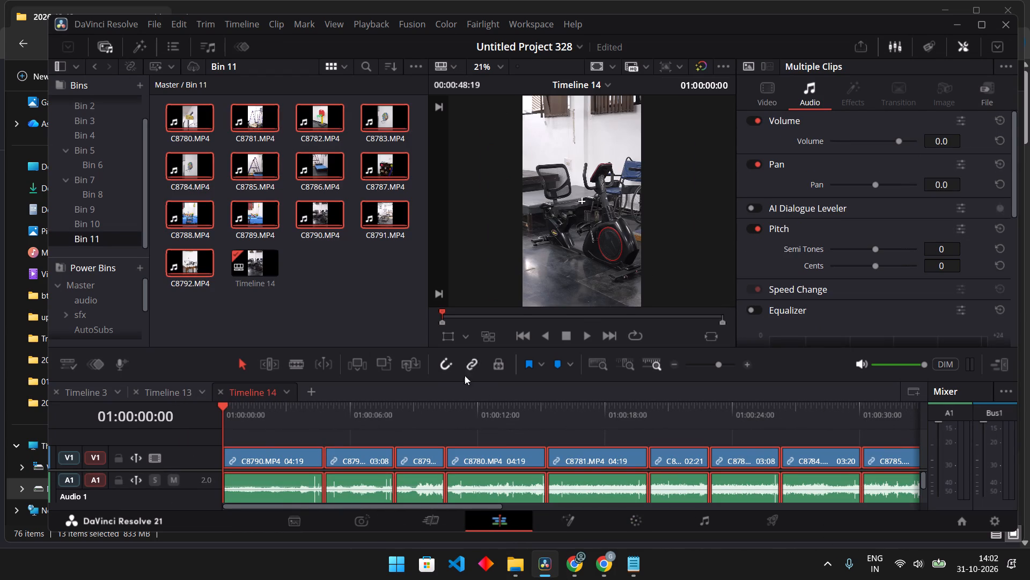
left_click(471, 434)
middle_click_drag(604, 473, 334, 444)
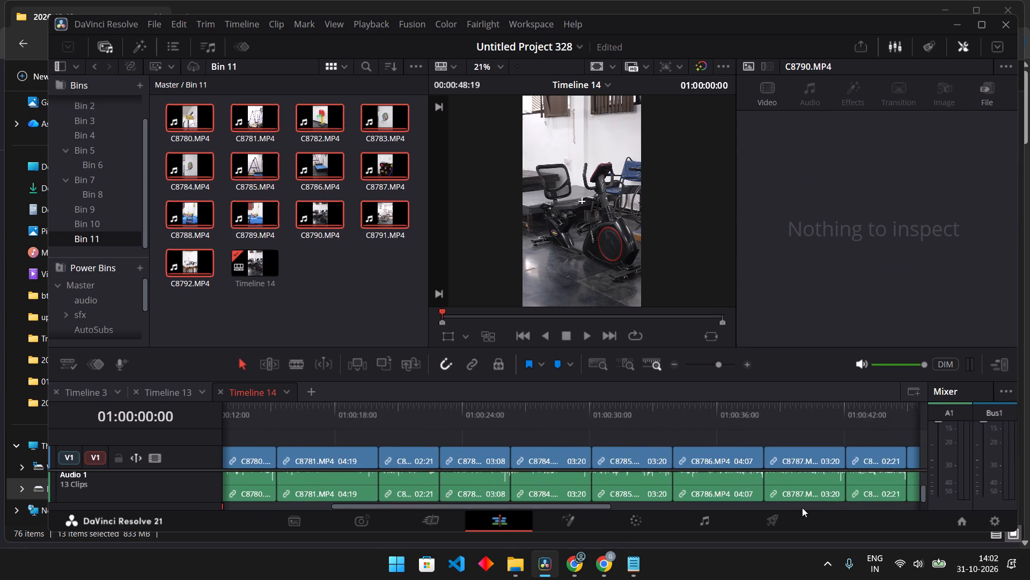
middle_click_drag(792, 508, 765, 508)
left_click_drag(382, 485, 210, 487)
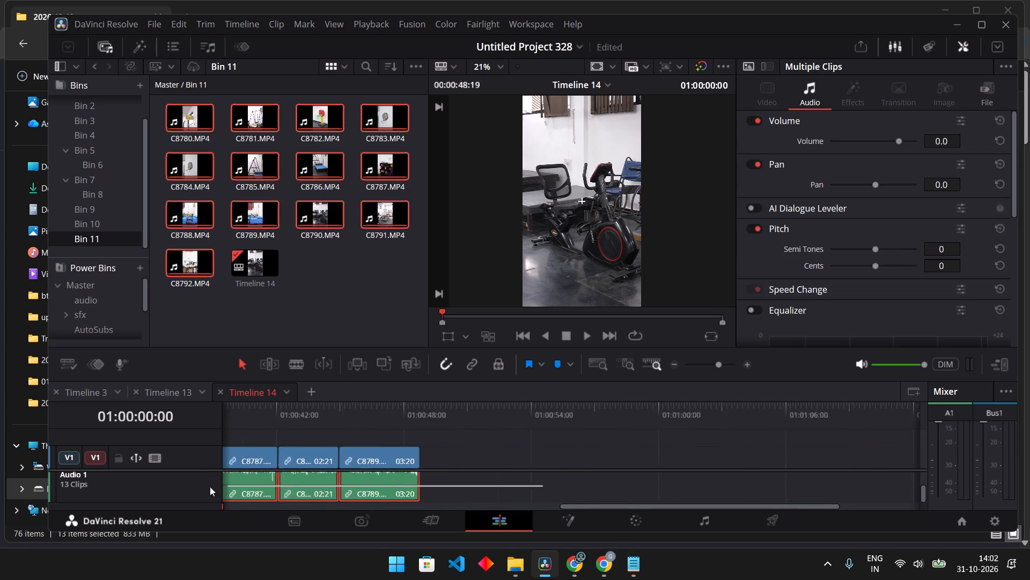
left_click_drag(210, 487, 195, 490)
key("BackSpace")
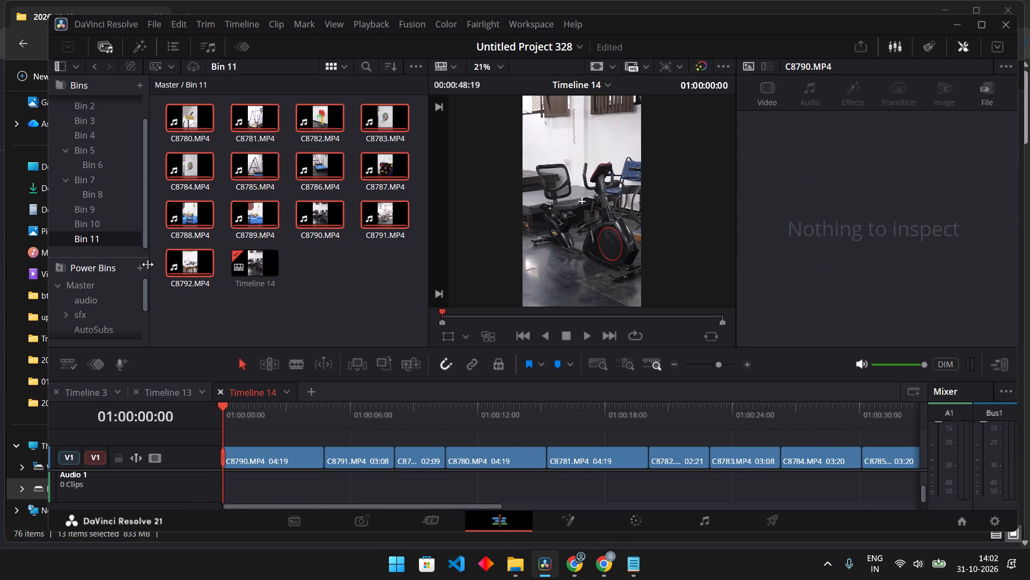
Find the Adjustment Clip effect and place it on a new V2 track above the cut between the second and third clips.
left_click(133, 49)
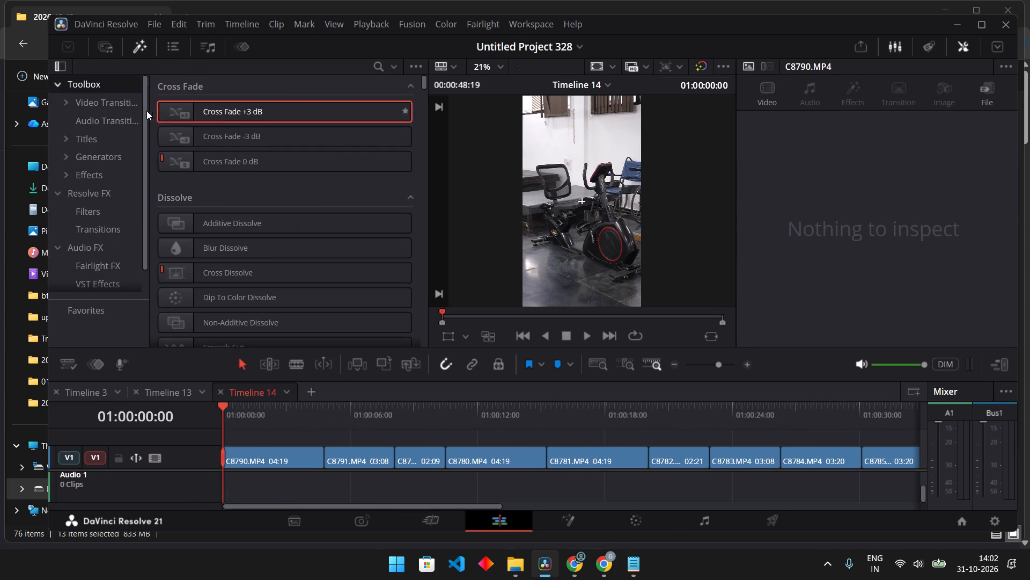
left_click(374, 67)
type("adj")
left_click_drag(312, 151, 370, 459)
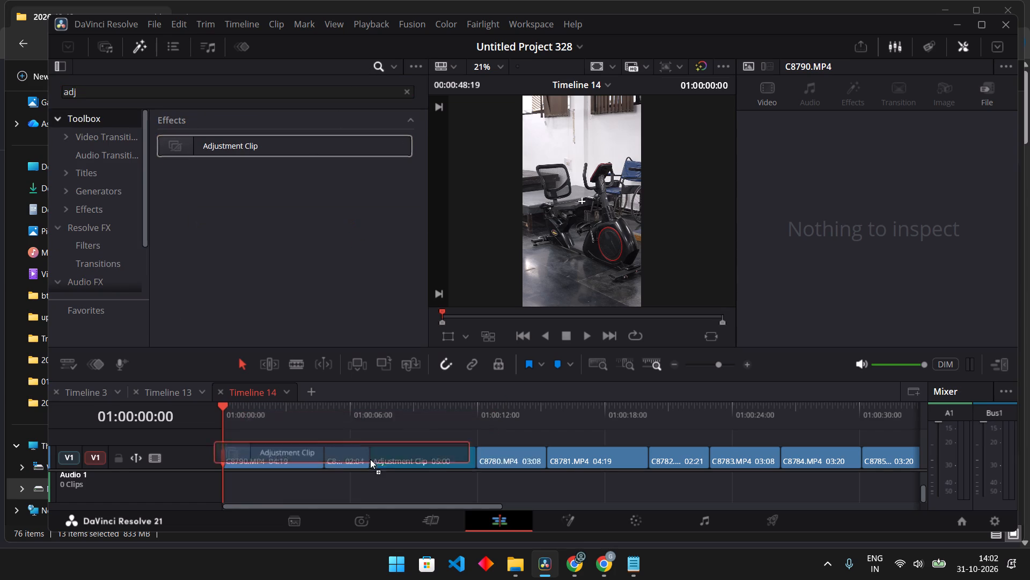
left_click_drag(370, 459, 354, 441)
Trim both ends of the adjustment clip so it spans about 45 frames around the cut between the second and third clips.
left_click_drag(370, 406, 379, 427)
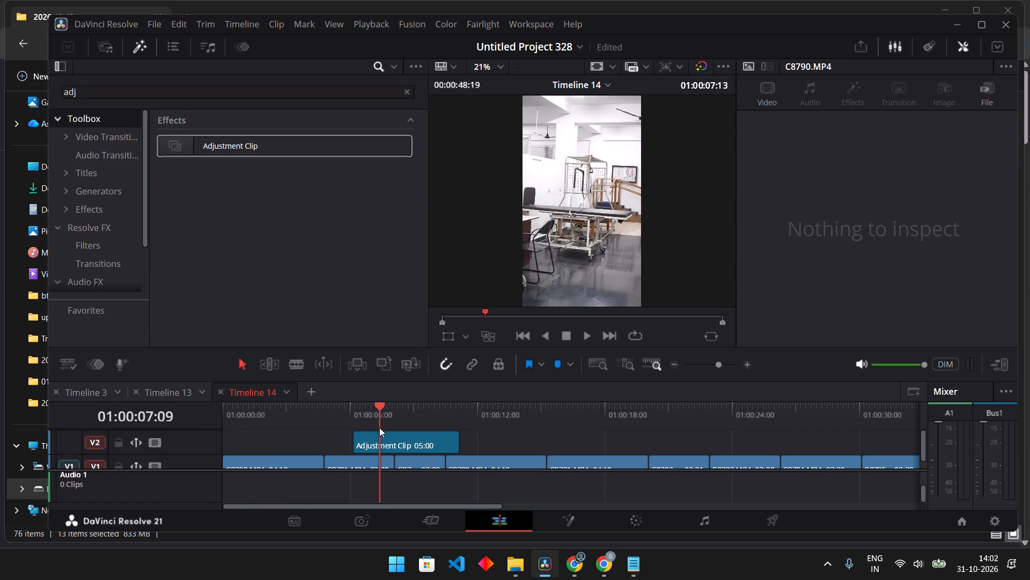
left_click_drag(379, 427, 388, 437)
left_click(385, 404)
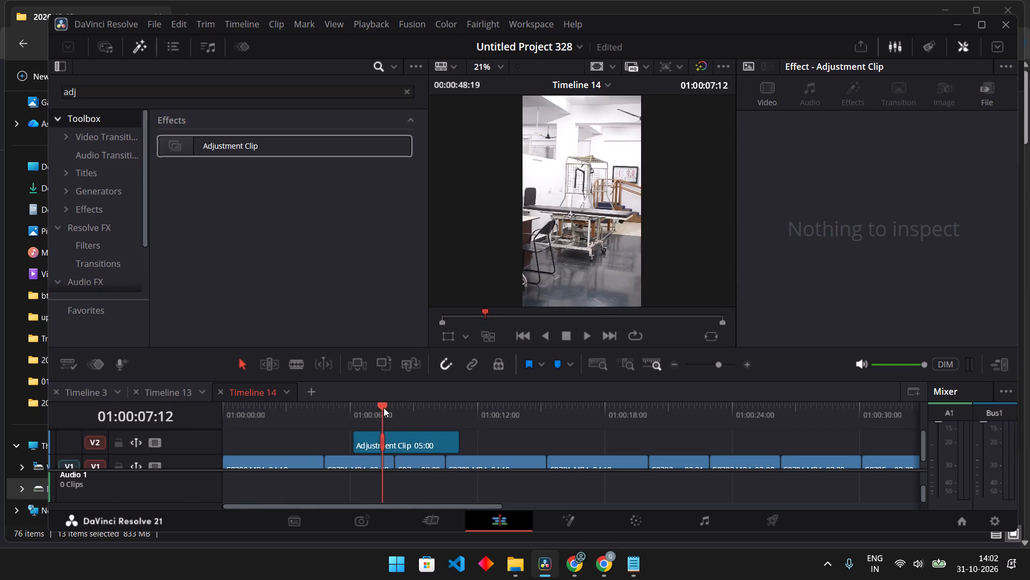
left_click_drag(356, 443, 373, 452)
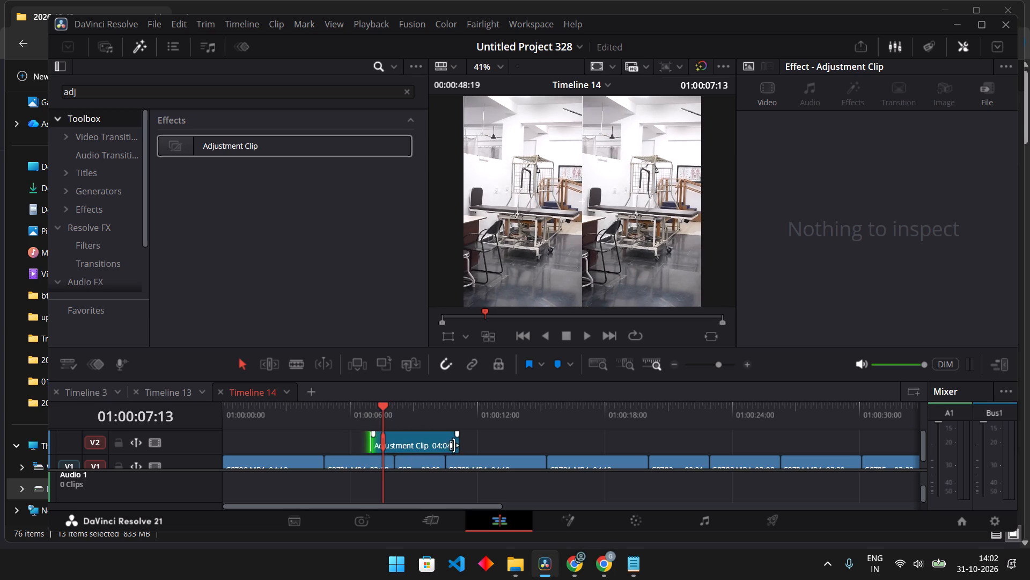
left_click_drag(454, 445, 406, 447)
Play back and scrub the cut between the second and third clips under the adjustment clip.
left_click(354, 414)
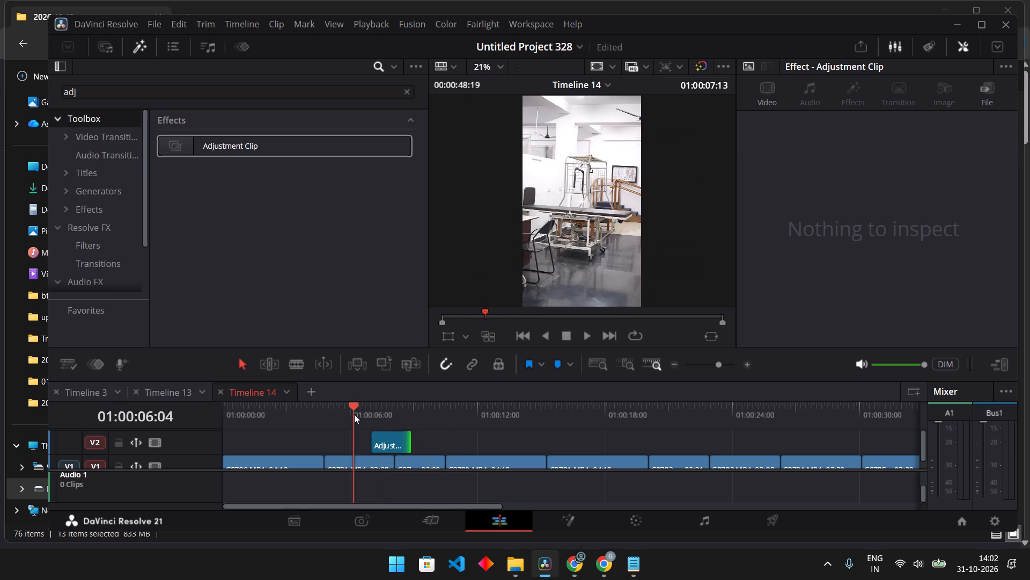
key("space")
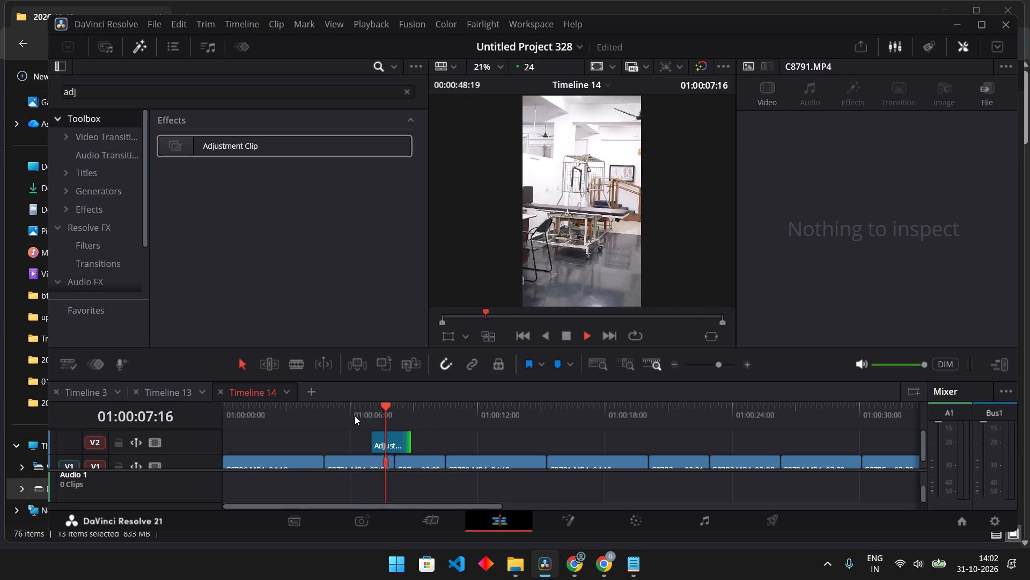
key("space")
left_click(362, 416)
key("space")
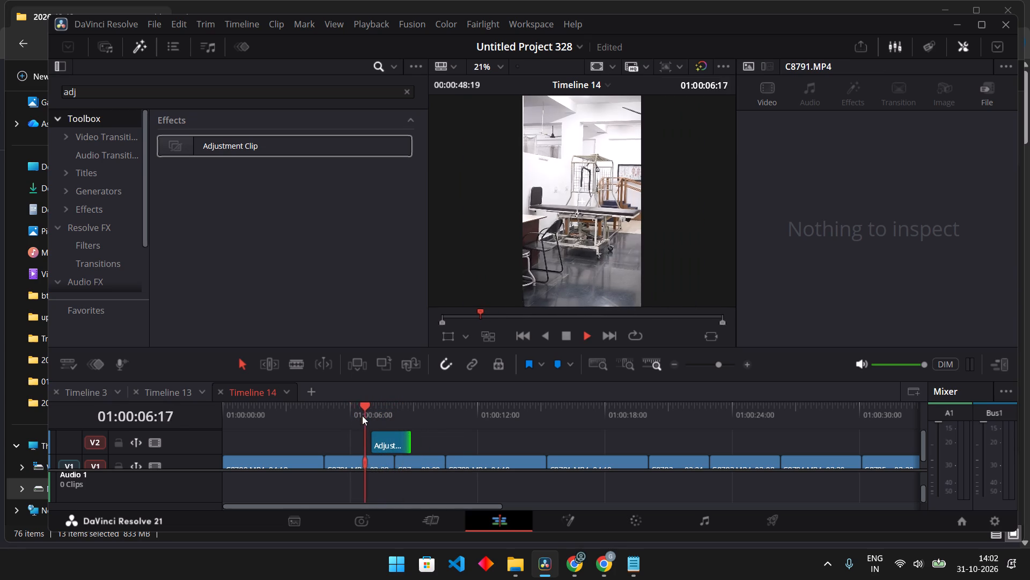
key("space")
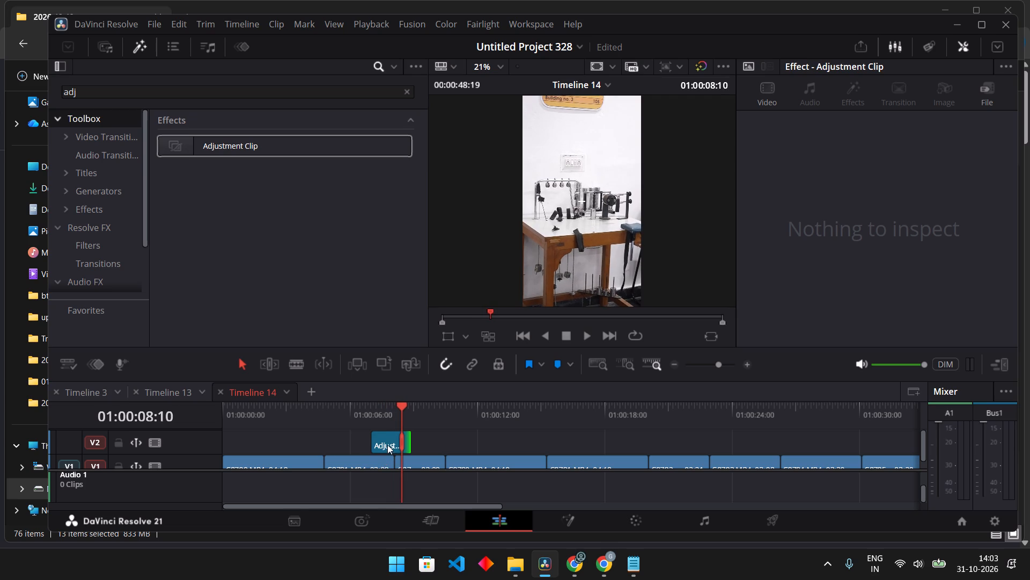
left_click(388, 422)
left_click(395, 419)
Open the adjustment clip in Fusion at the last frame before the cut and hide the Spline editor to show the whole node graph.
left_click(392, 443)
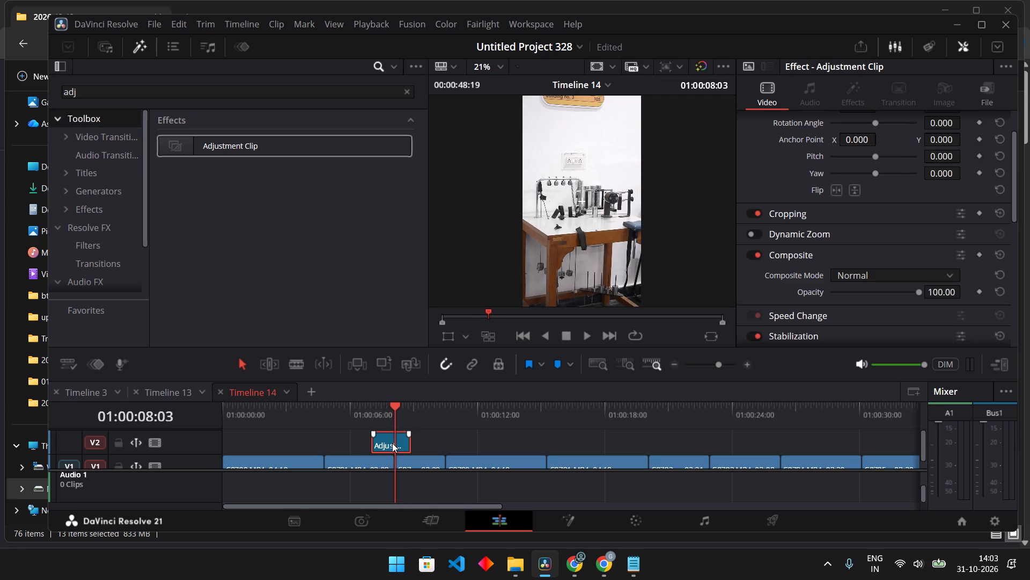
left_click(387, 418)
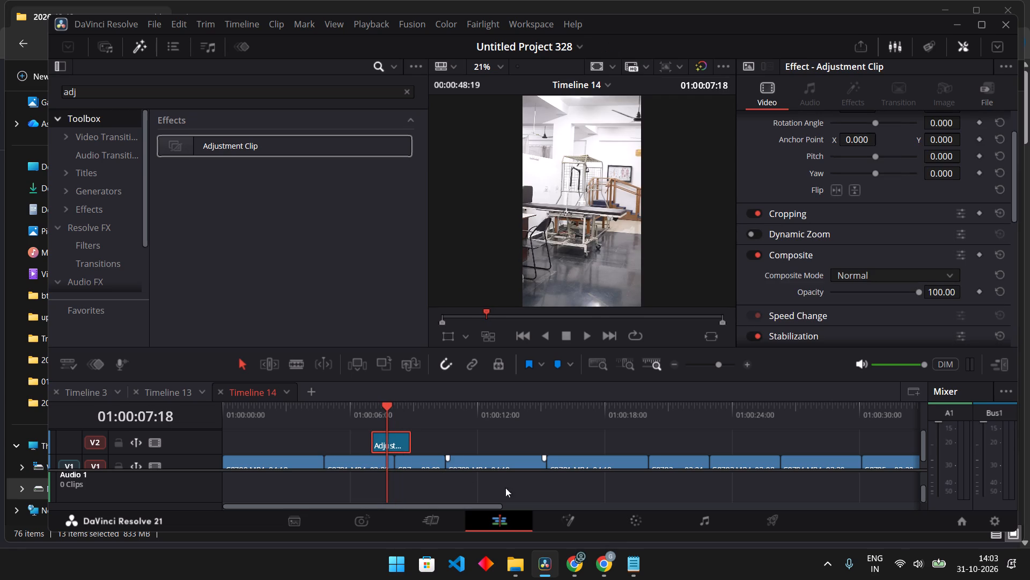
left_click(568, 522)
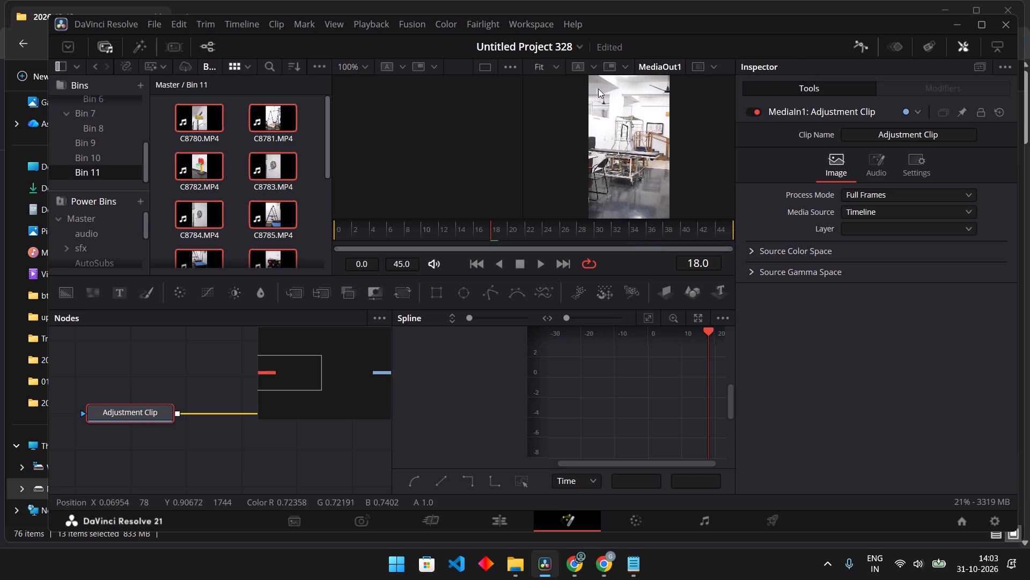
left_click(965, 41)
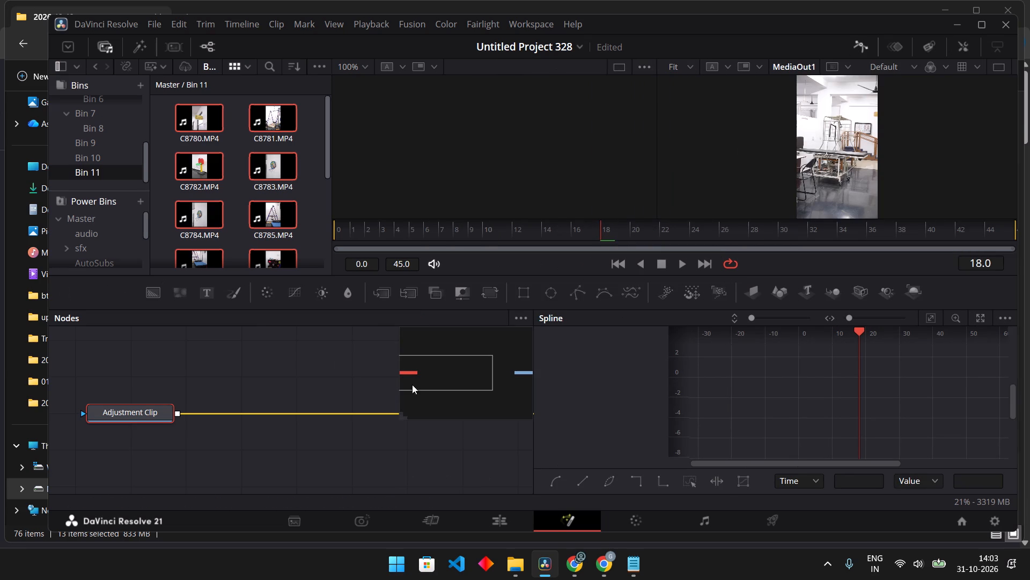
left_click_drag(339, 405, 305, 429)
left_click_drag(366, 465, 359, 424)
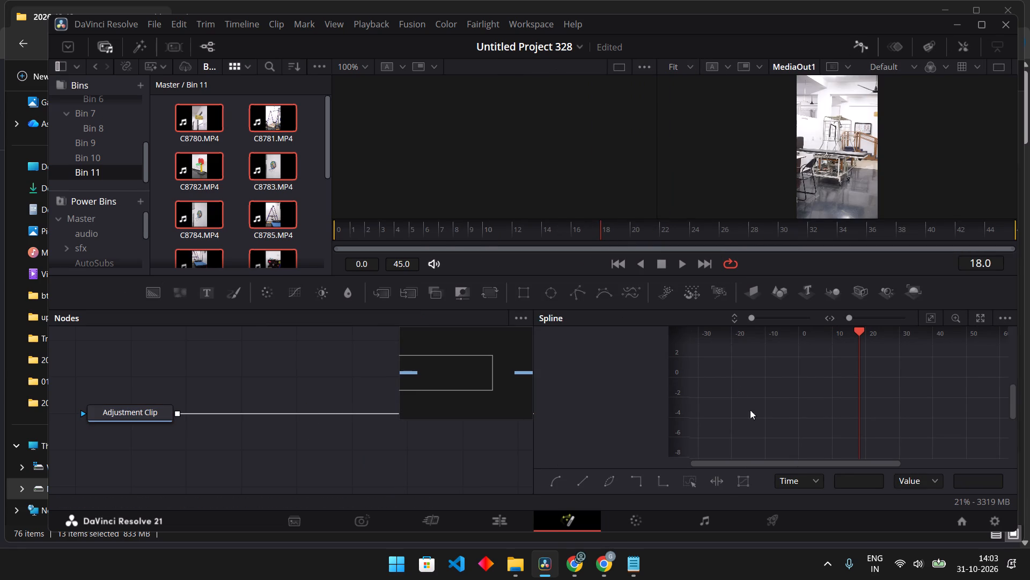
left_click(867, 49)
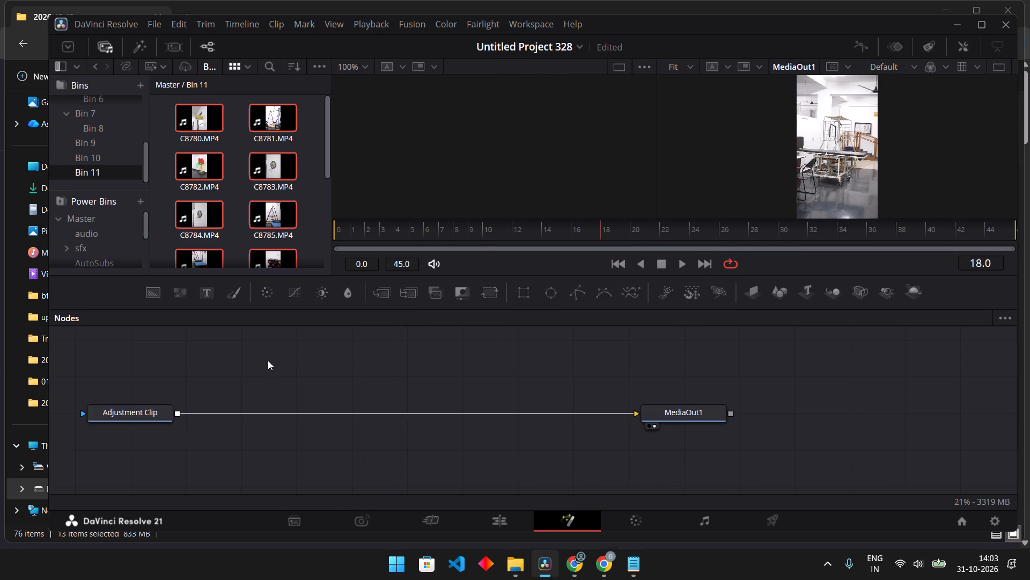
Insert a Blur node between Adjustment Clip and MediaOut1, spaced midway between them in the node graph.
left_click(145, 408)
key("ctrl+space")
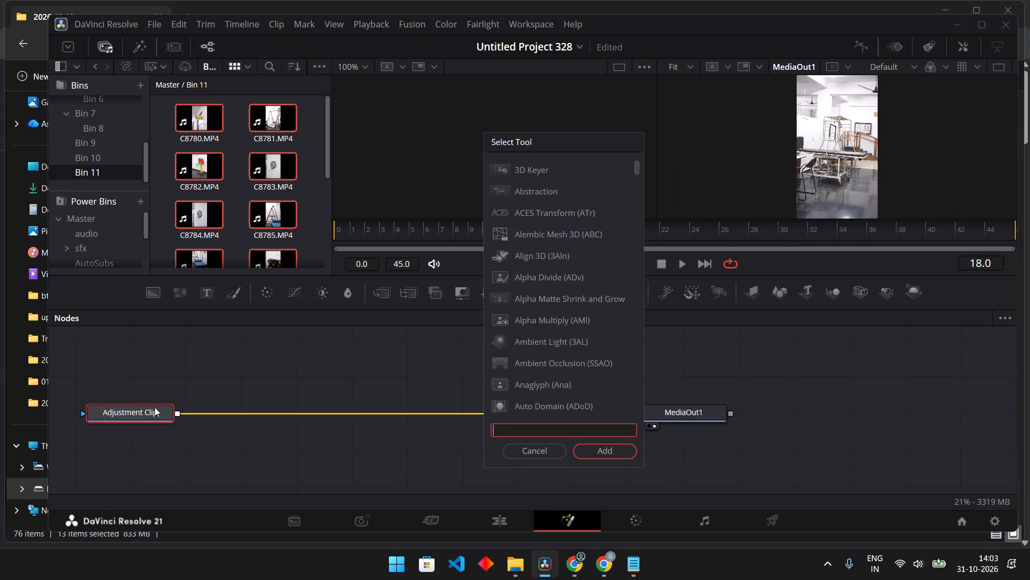
type("blur")
left_click(598, 447)
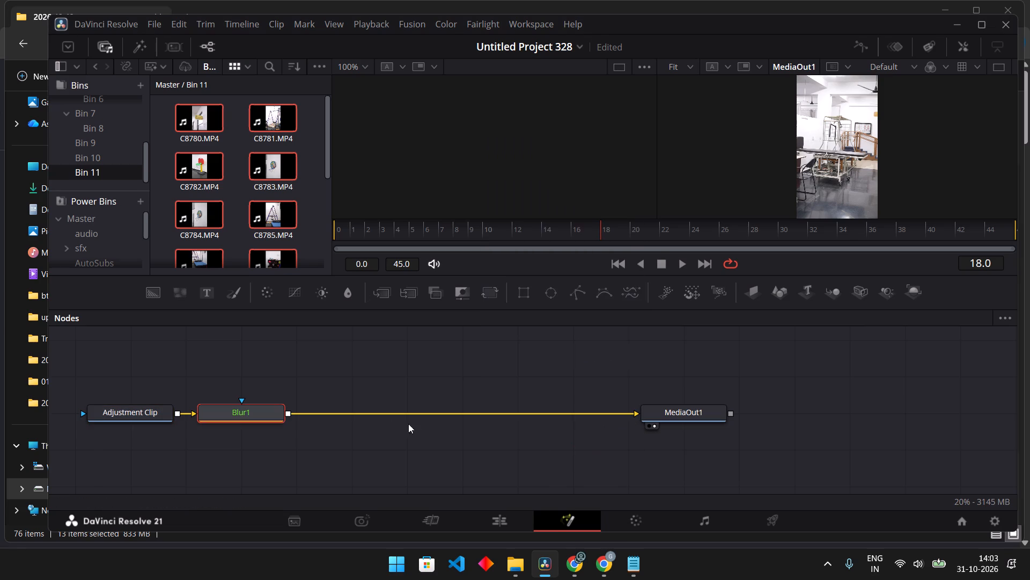
left_click_drag(262, 405, 441, 430)
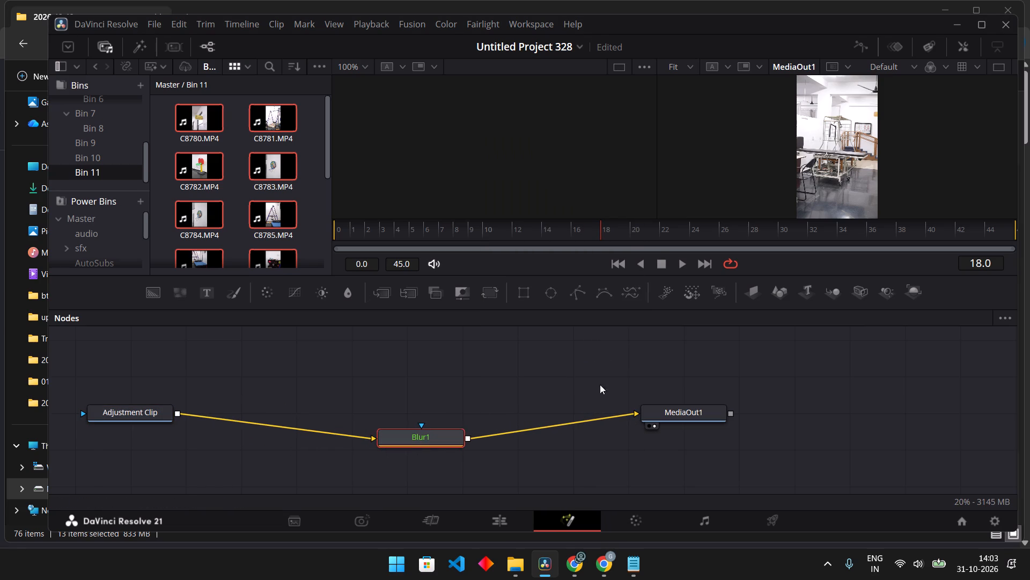
Set the Blur node's Blur Size to 0 and keyframe it at frame 0.
left_click_drag(593, 227, 338, 231)
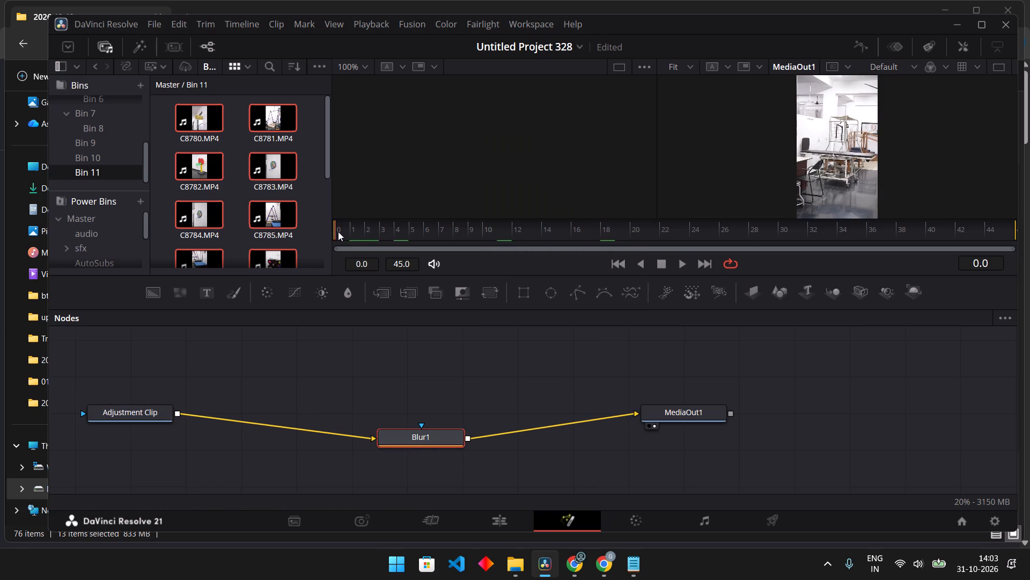
left_click_drag(338, 231, 340, 237)
left_click(960, 48)
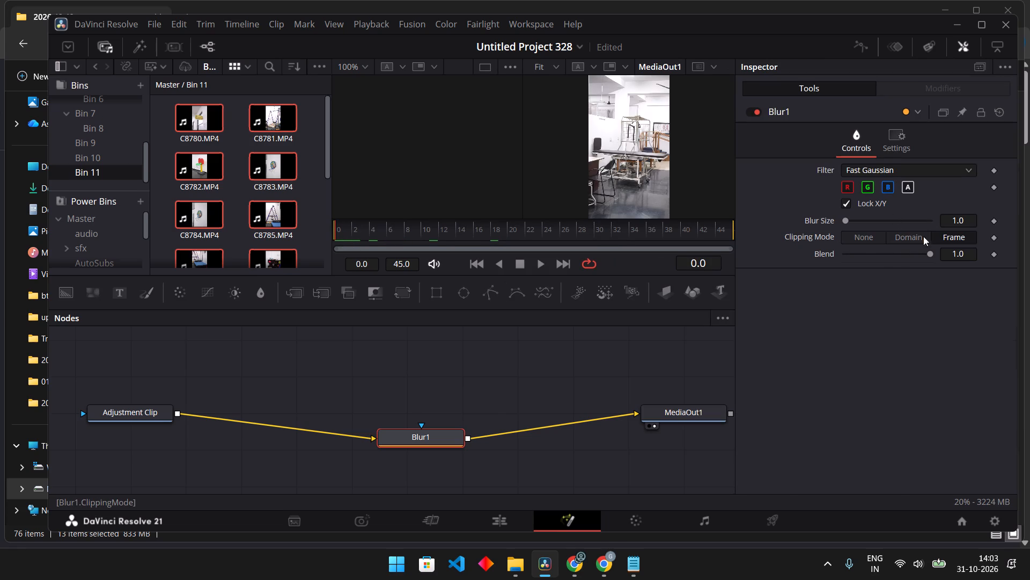
left_click_drag(850, 219, 913, 229)
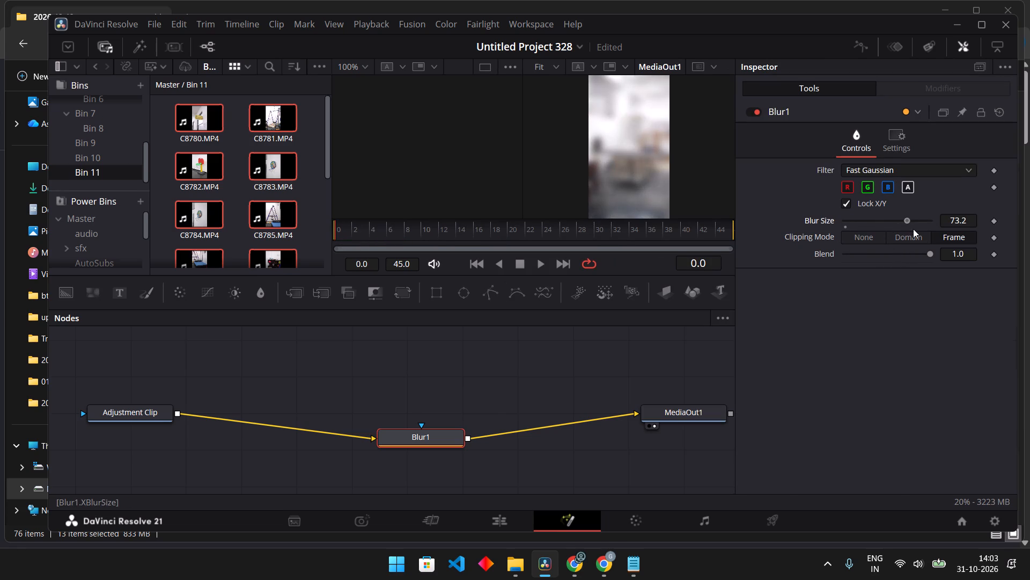
left_click_drag(913, 229, 820, 228)
left_click_drag(341, 229, 352, 236)
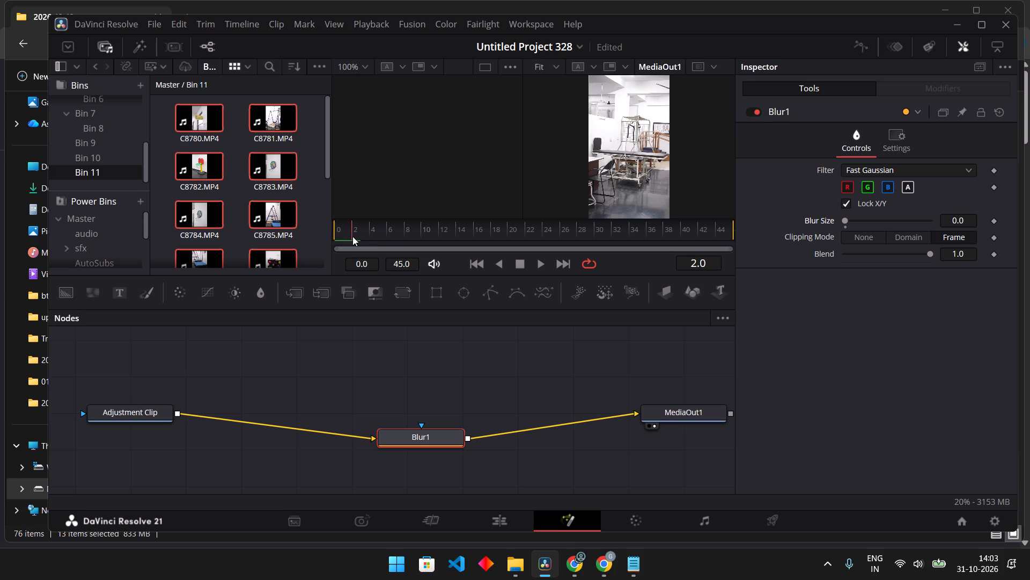
left_click_drag(352, 236, 407, 257)
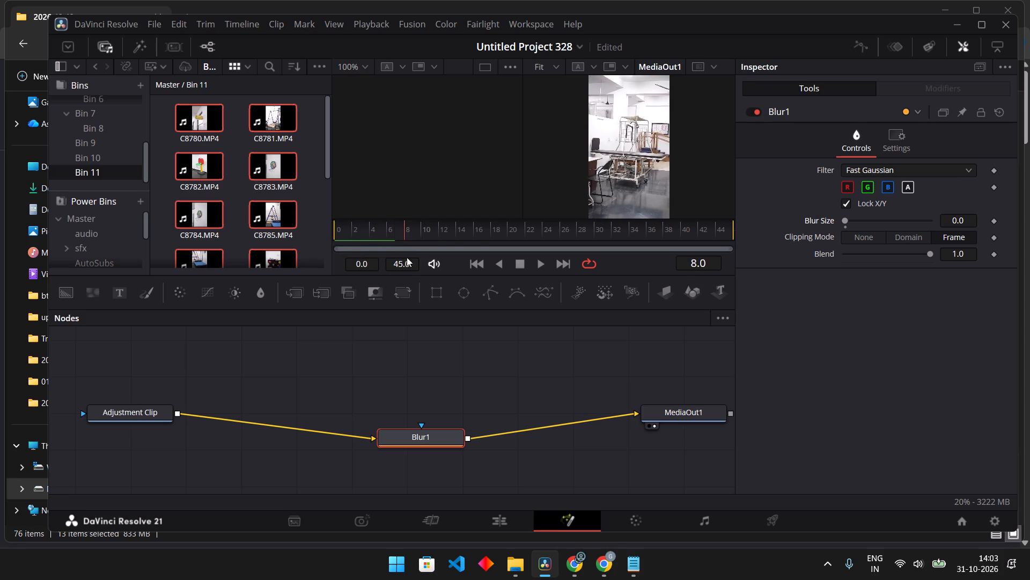
left_click_drag(407, 257, 339, 283)
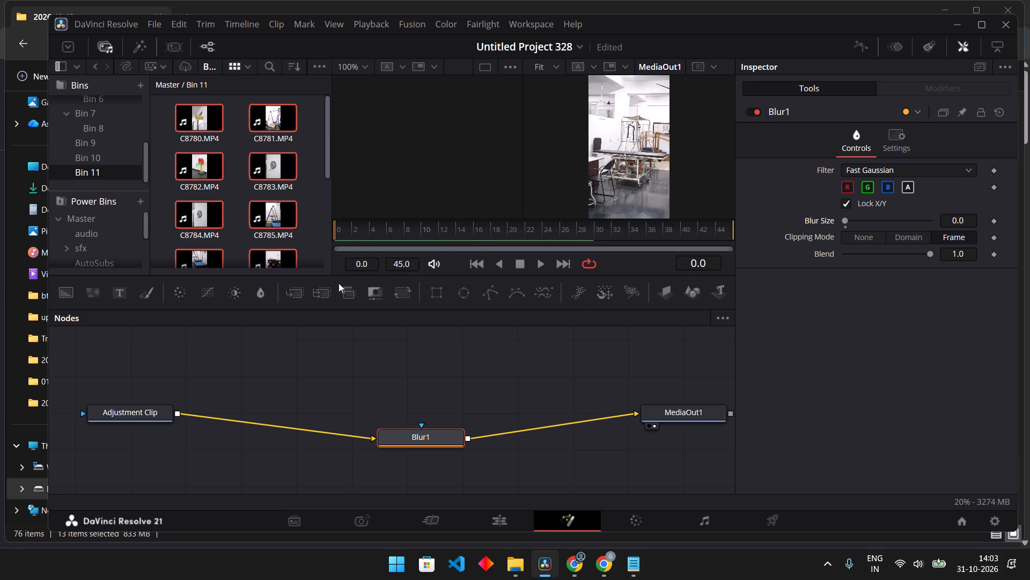
left_click_drag(339, 283, 339, 282)
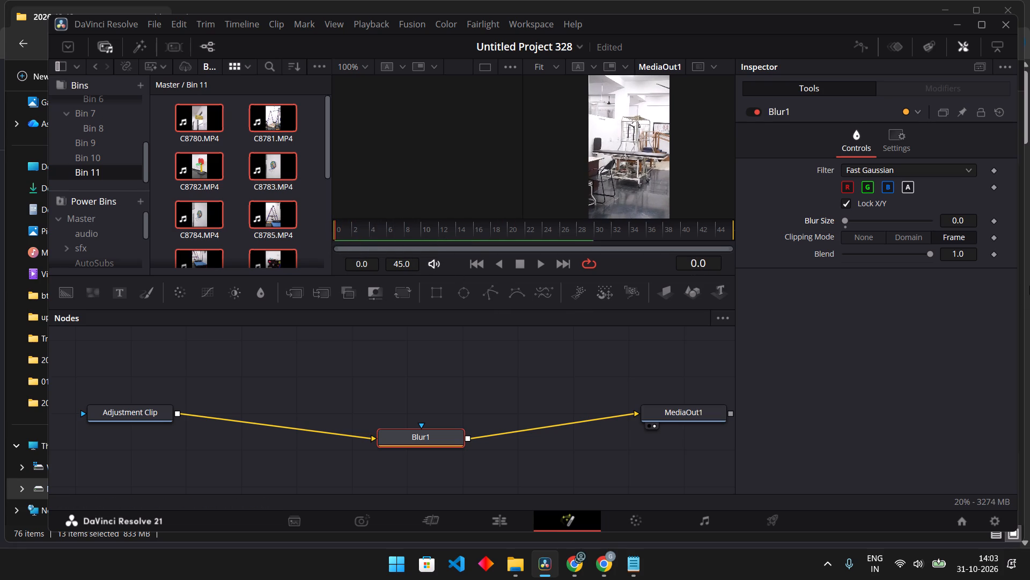
left_click(994, 222)
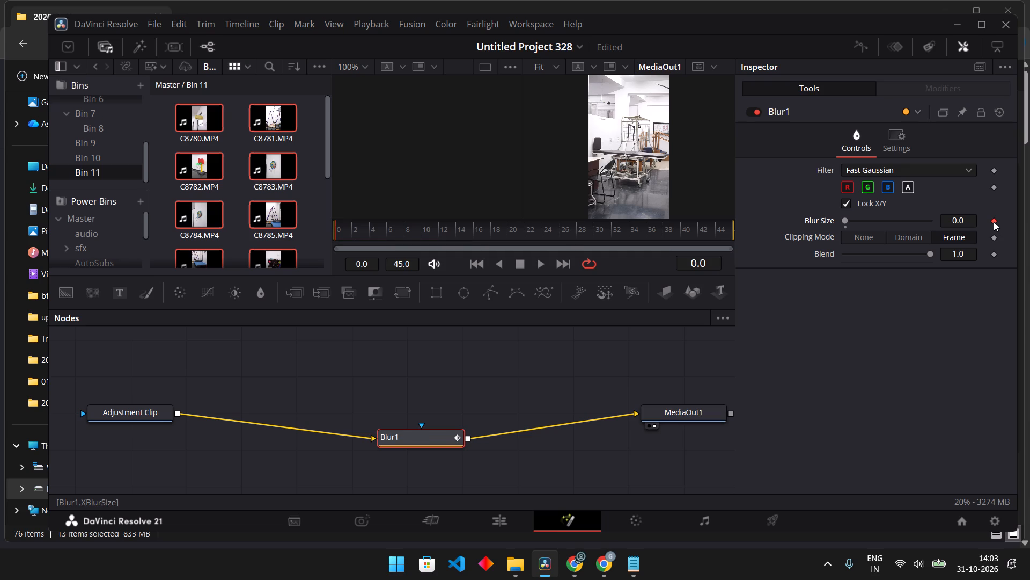
Add Blur Size keyframes to the Blur node at frames 18 and 32.
left_click_drag(347, 232, 487, 258)
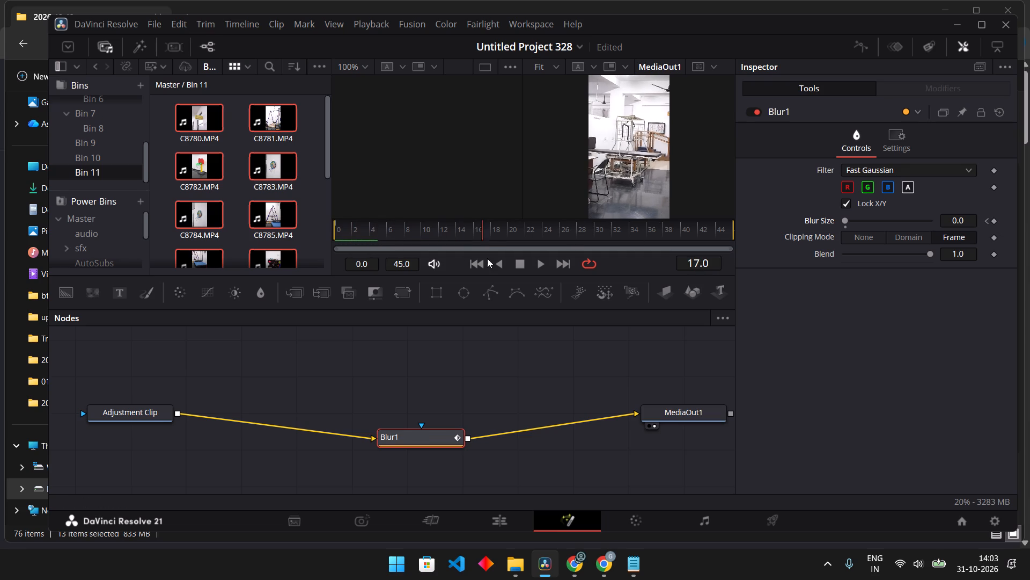
left_click_drag(487, 258, 494, 260)
left_click(994, 221)
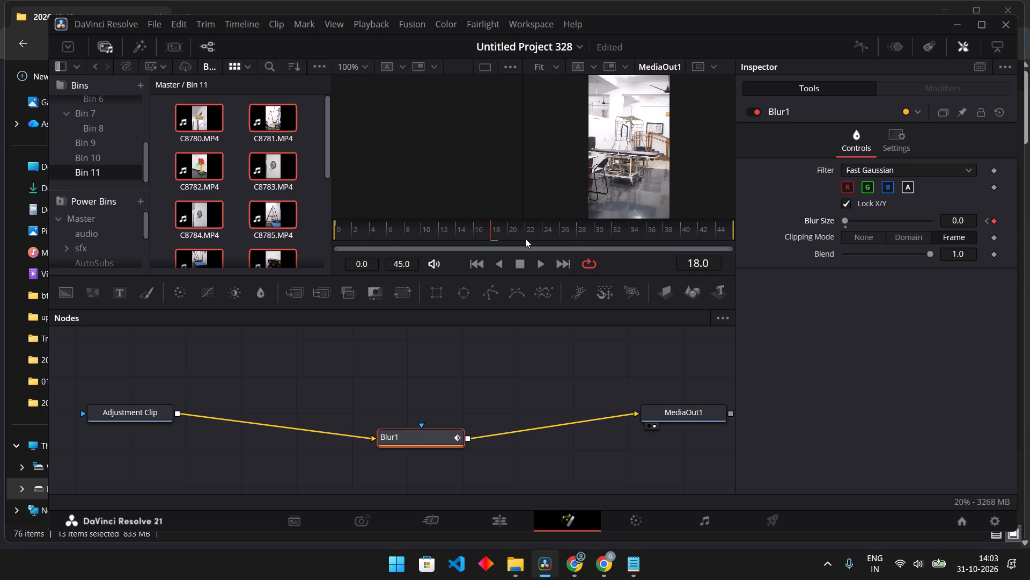
left_click_drag(499, 233, 575, 255)
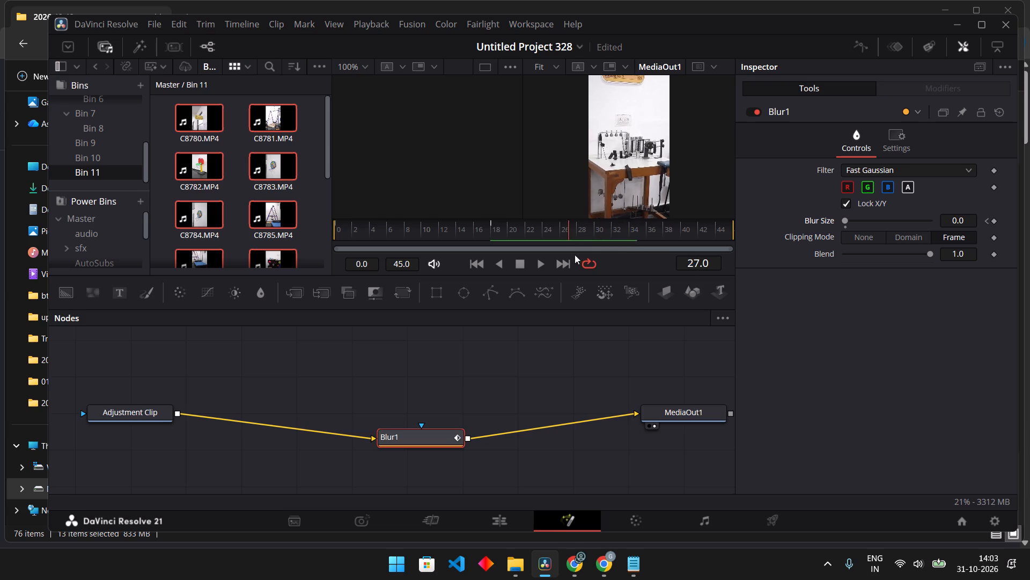
left_click_drag(575, 255, 620, 256)
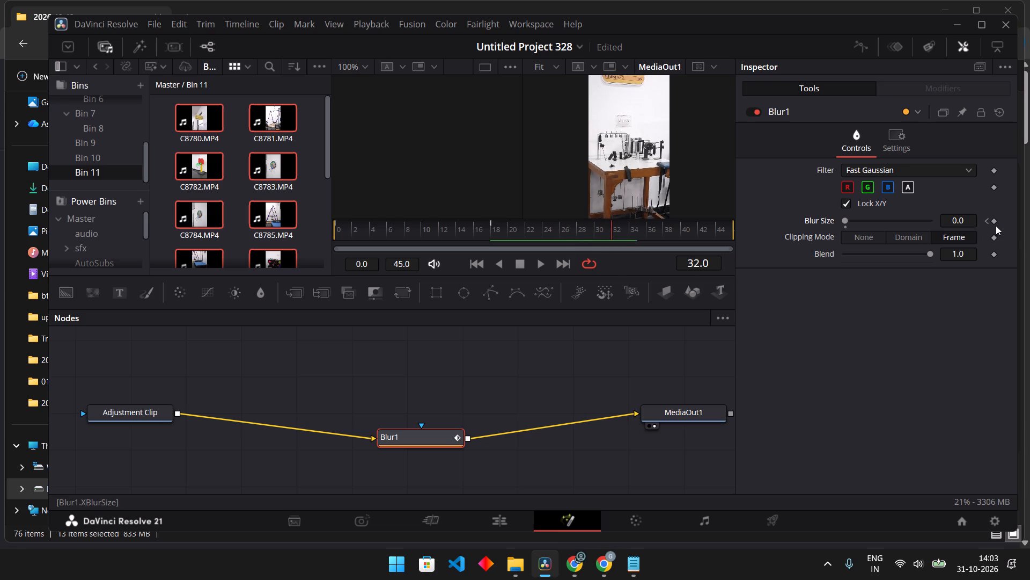
left_click(996, 222)
Set the Blur Size keyframe at frame 18 to about 39.4 and scrub through the blur animation.
left_click(986, 222)
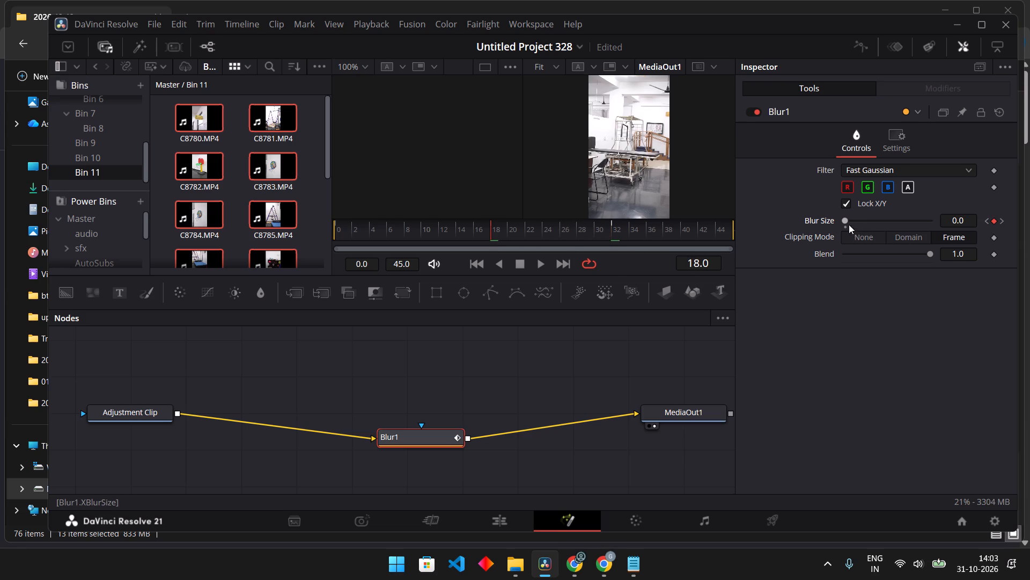
left_click_drag(847, 223, 890, 229)
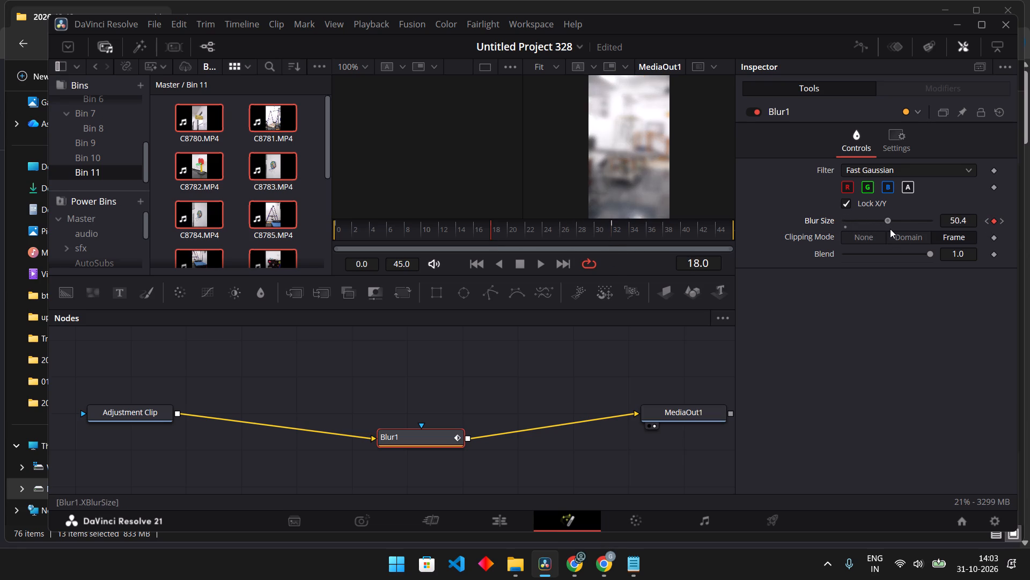
left_click_drag(890, 229, 880, 234)
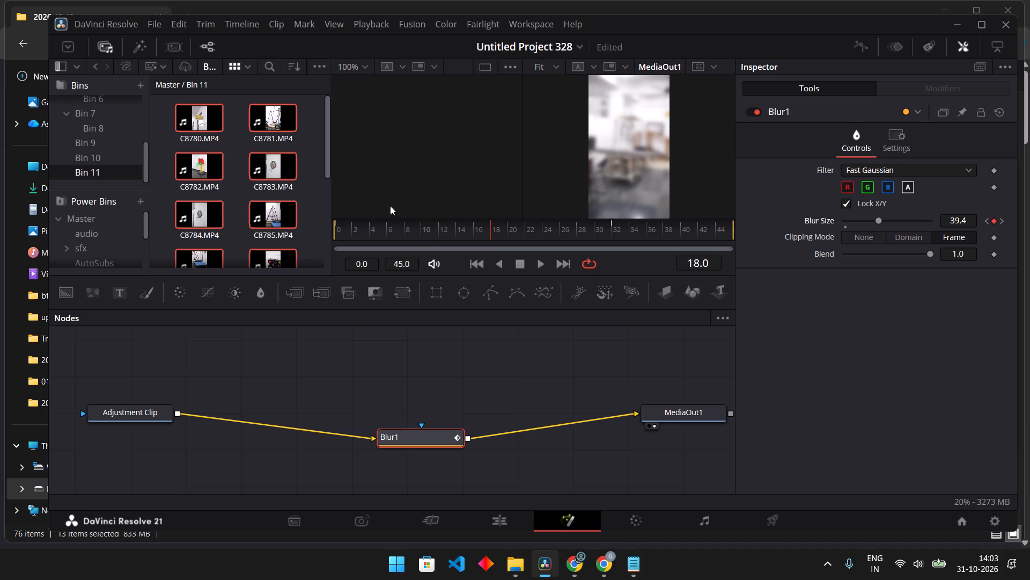
left_click_drag(422, 226, 576, 284)
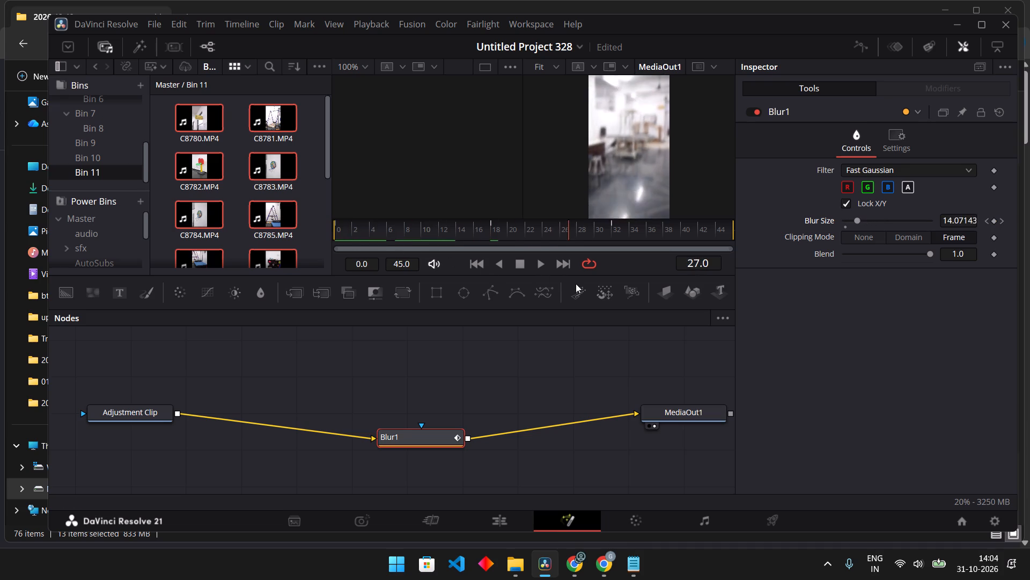
Back on the Edit page, move C8792 and the following C8780 clip earlier on V1, so C8780 starts at 01:00:07:14 under the adjustment clip.
left_click_drag(576, 284, 463, 281)
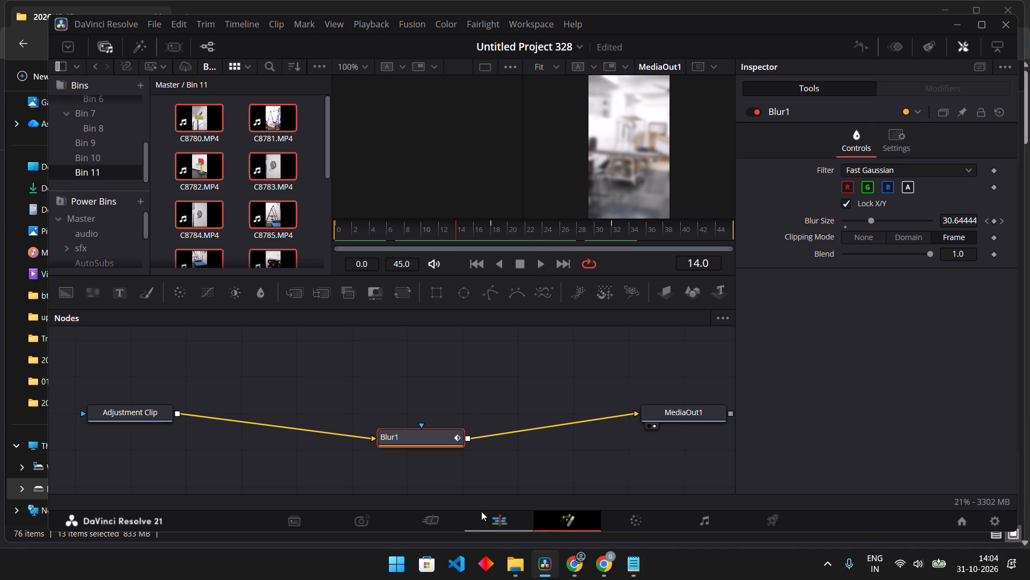
left_click(481, 511)
left_click_drag(417, 459, 404, 462)
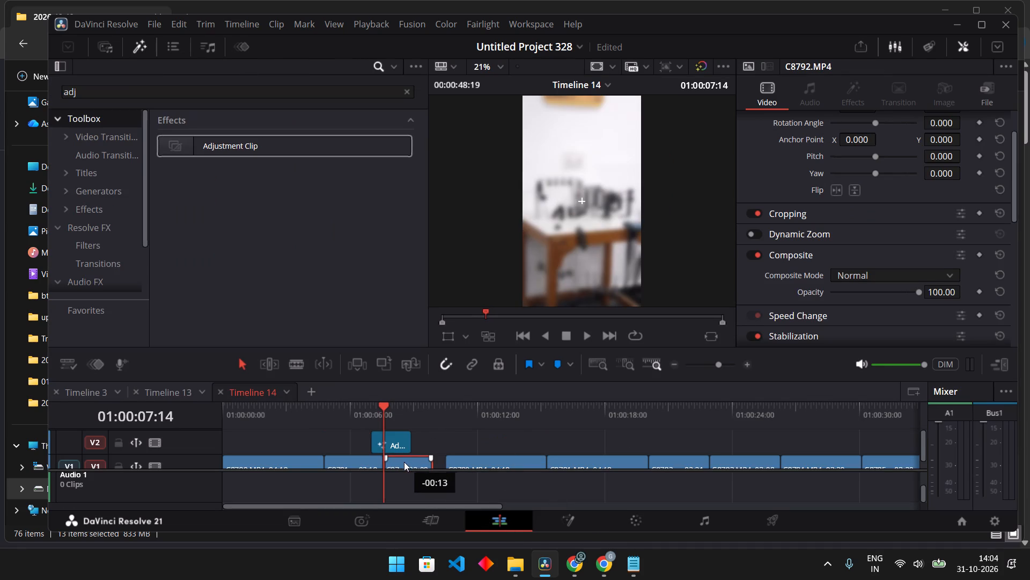
left_click_drag(404, 462, 404, 464)
left_click_drag(479, 459, 411, 462)
Play the timeline from about 01:00:05:18 into the adjustment clip and look at the timeline playback resolution options.
left_click(345, 411)
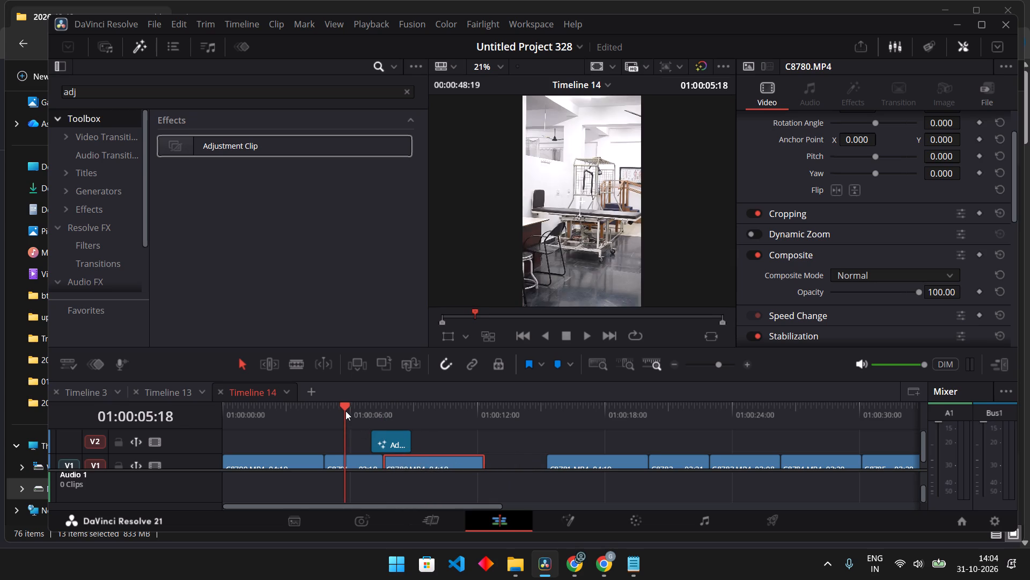
key("space")
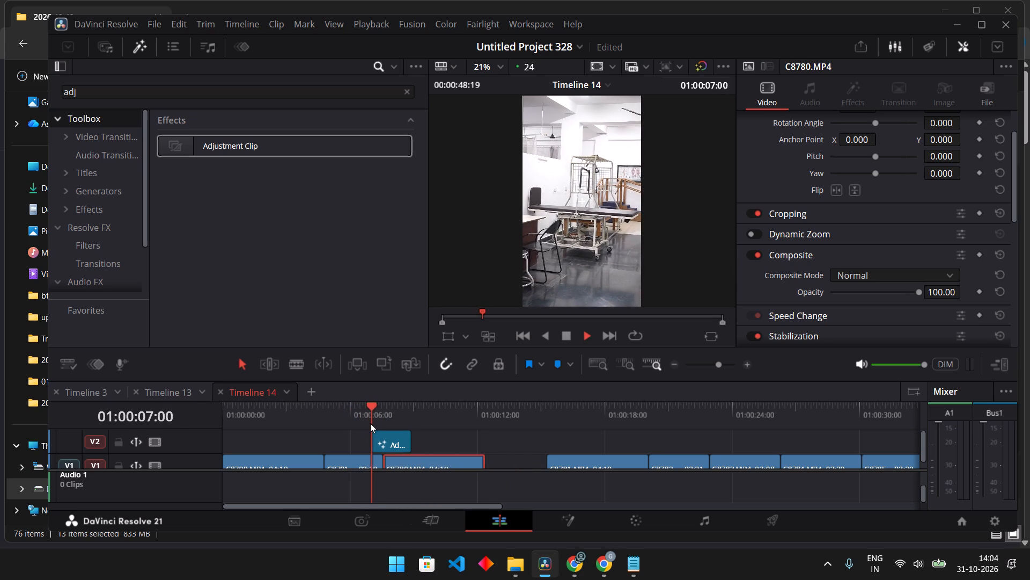
left_click_drag(378, 415, 362, 418)
left_click(358, 414)
left_click(362, 415)
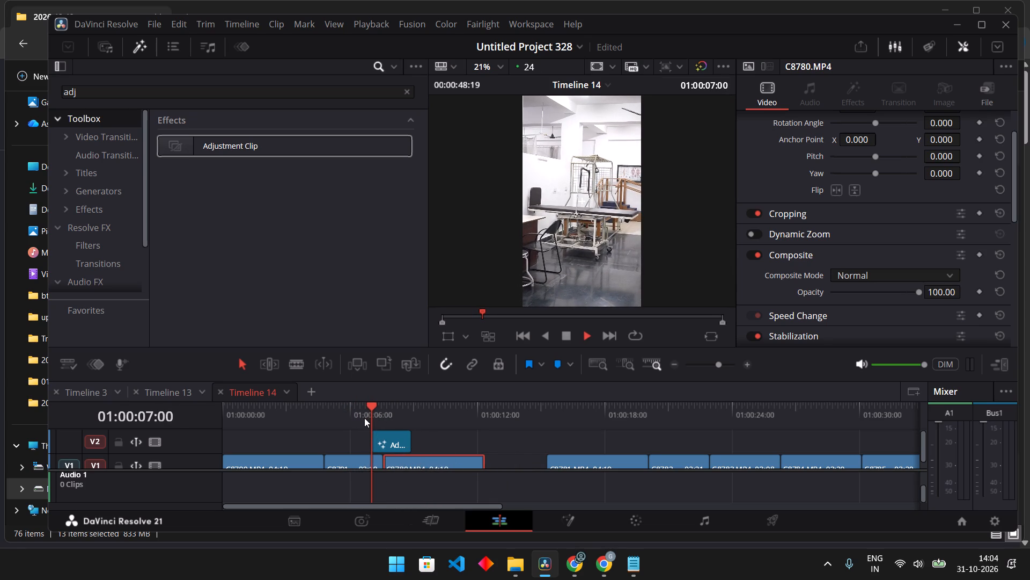
left_click(364, 418)
key("space")
key("space")
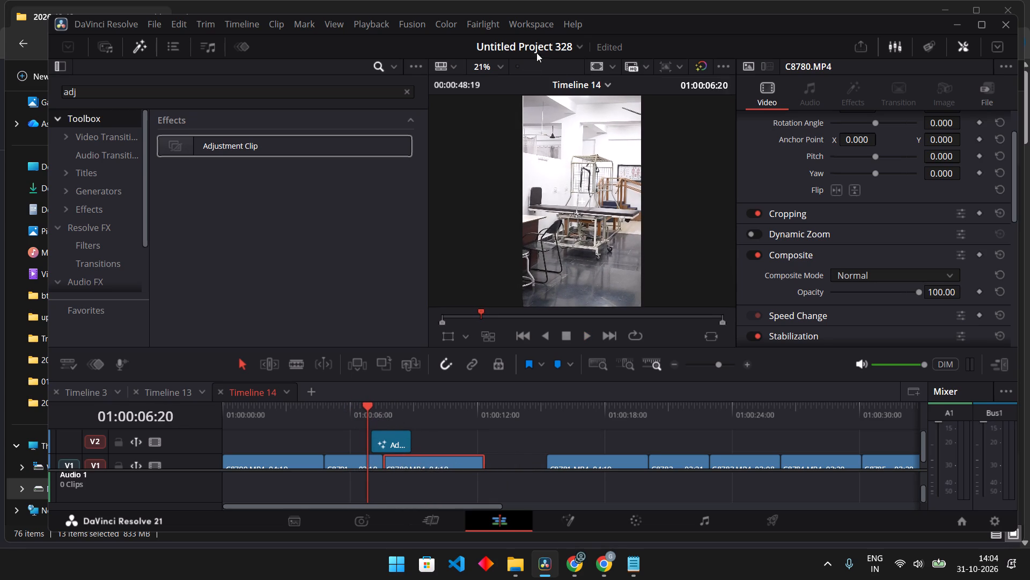
left_click(374, 24)
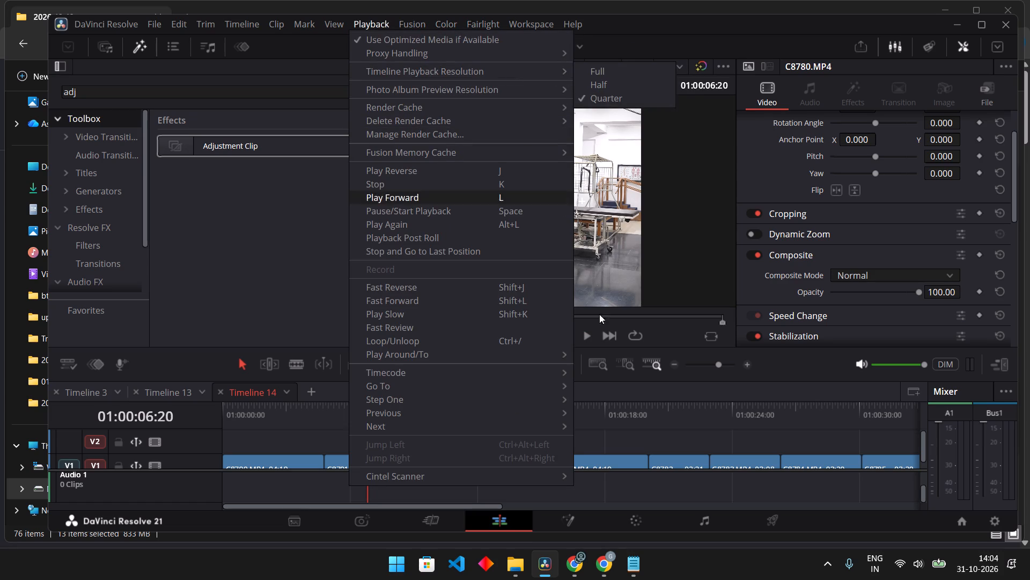
left_click(329, 425)
Replay the cut beneath the adjustment clip several times to check the blur transition.
key("space")
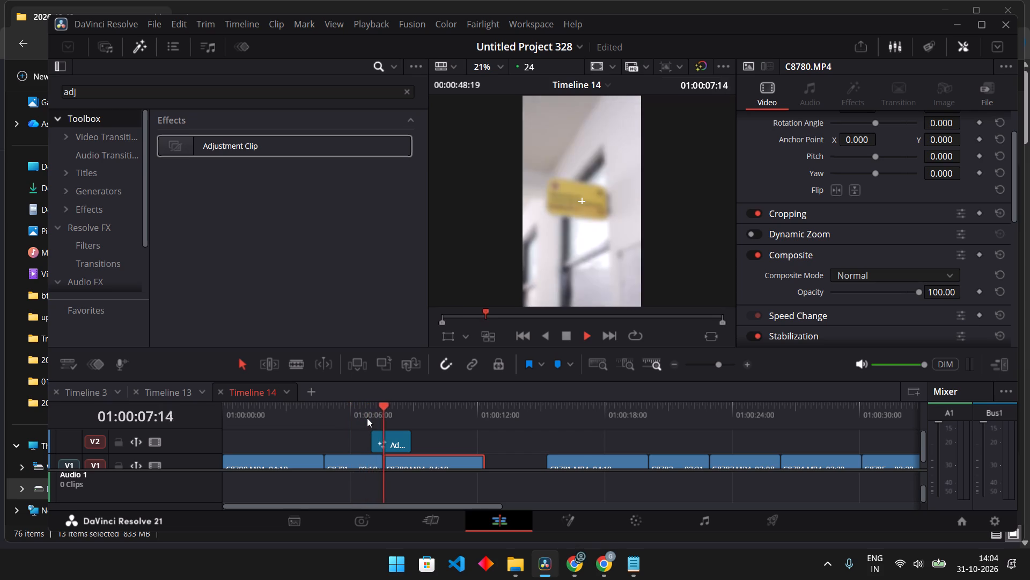
key("space")
left_click(362, 418)
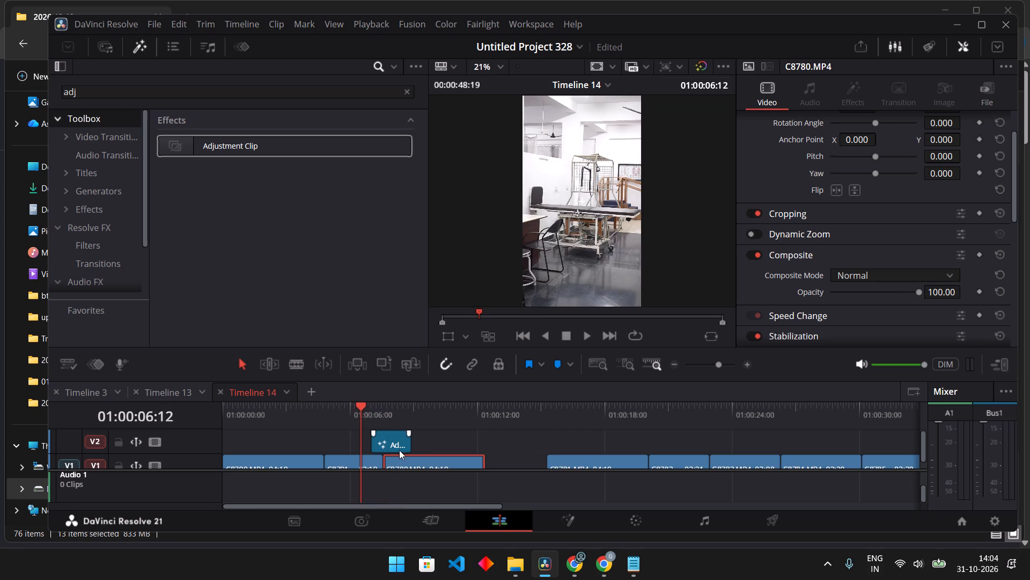
key("space")
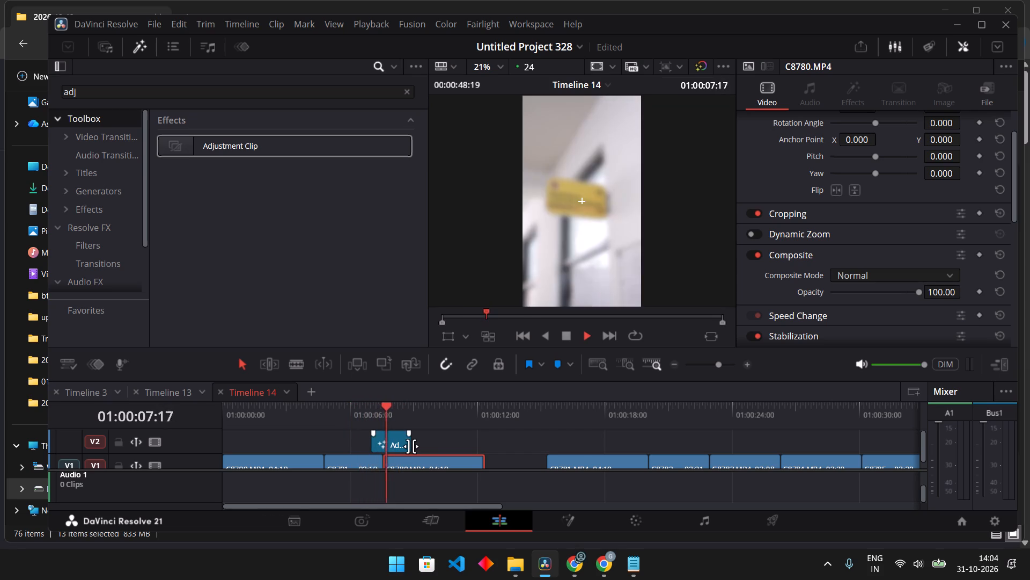
key("space")
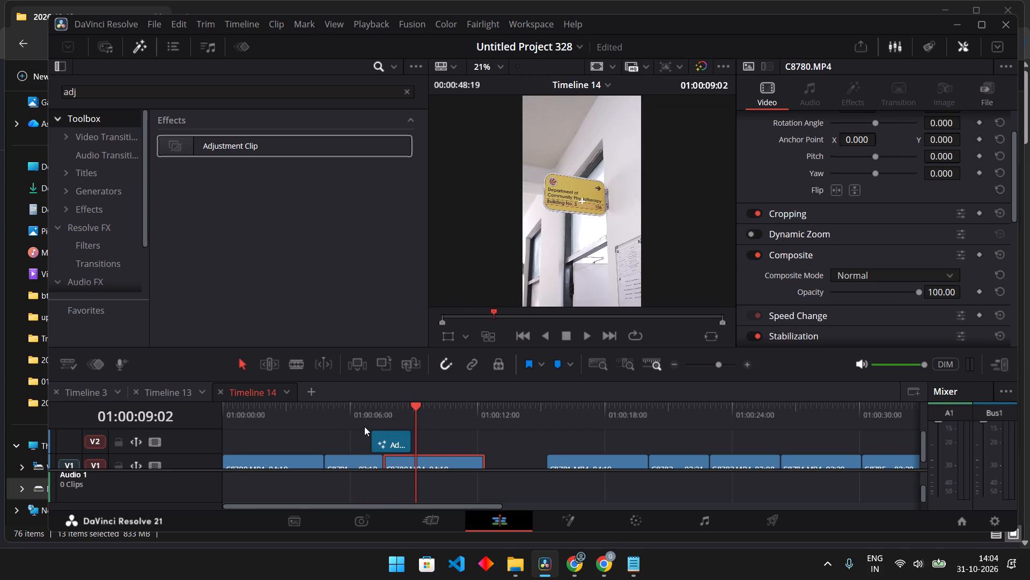
left_click(364, 426)
key("space")
key("space")
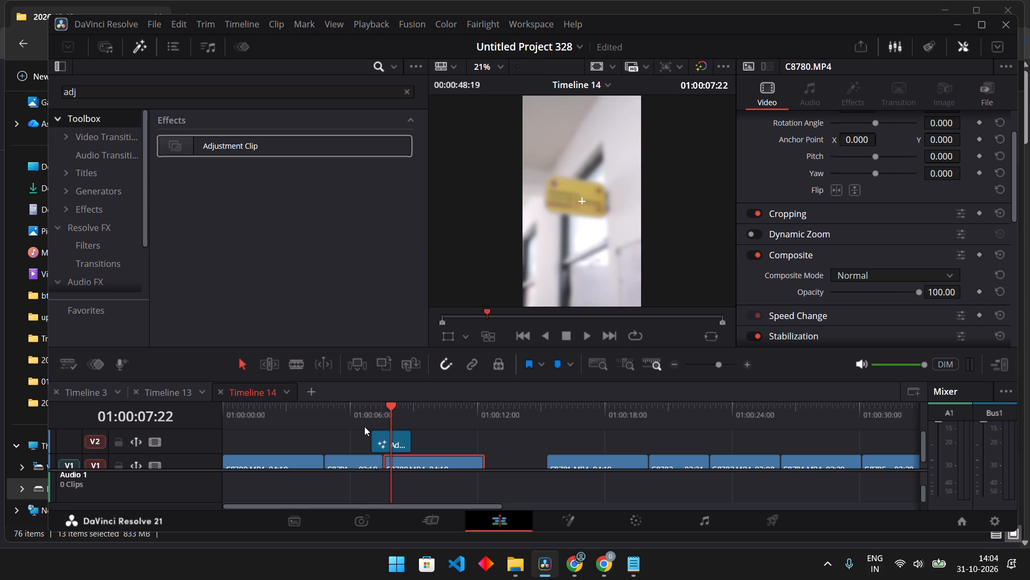
key("space")
key("space")
key("space")
key("space")
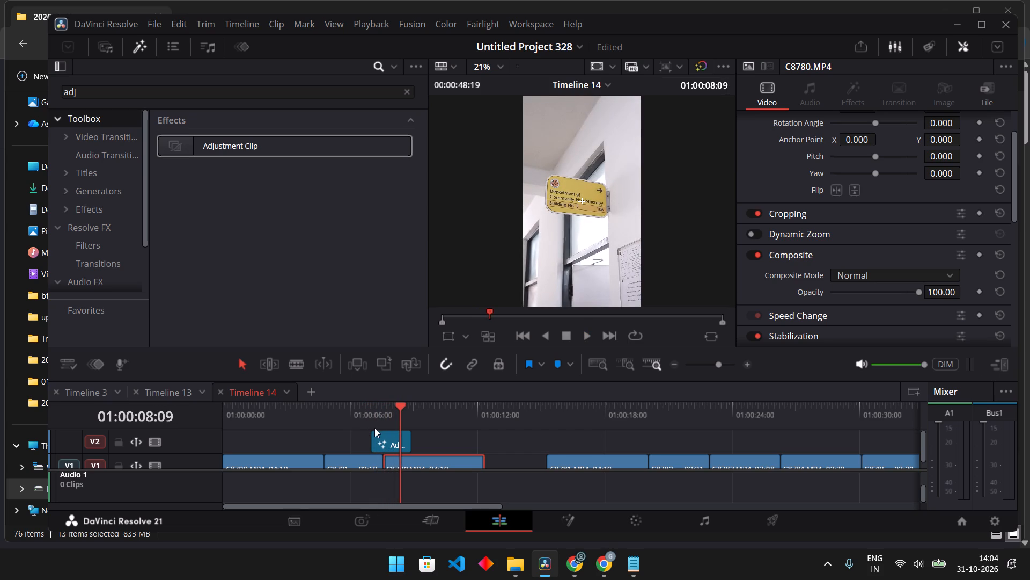
left_click(388, 424)
key("space")
key("space")
left_click(367, 416)
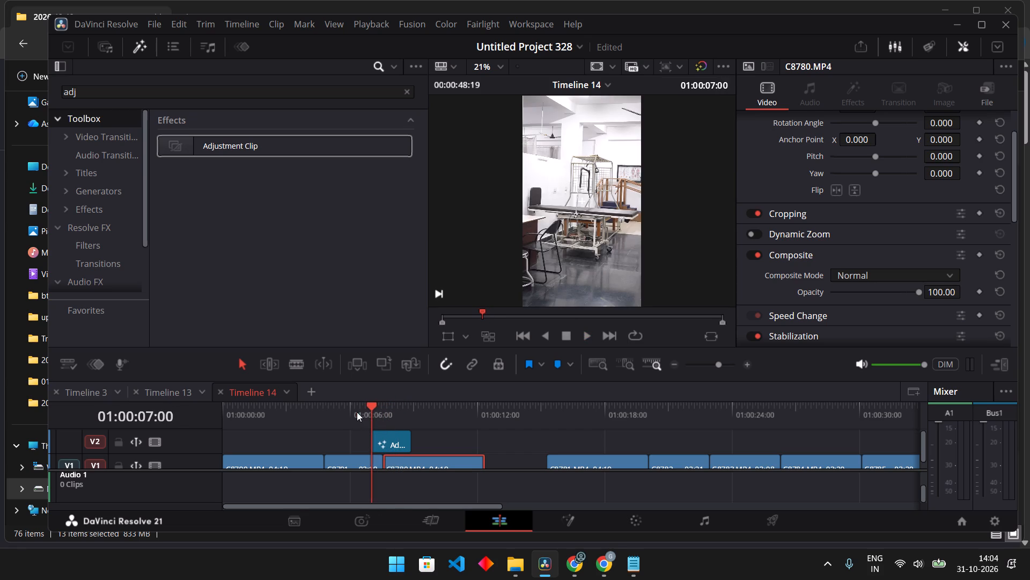
left_click(357, 412)
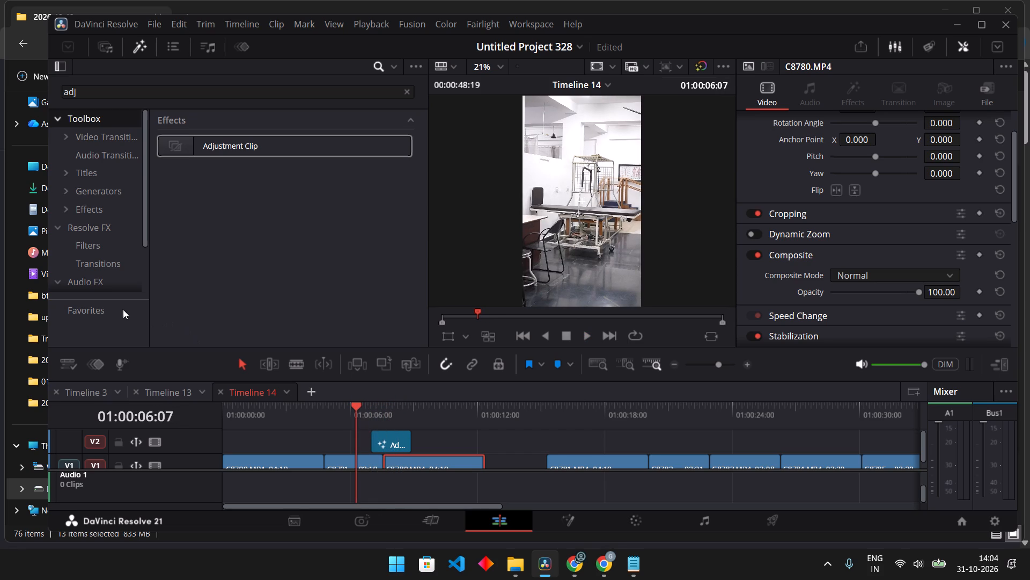
Browse the contents of the Master power bin in the media pool.
scroll(79, 212, "down", 3)
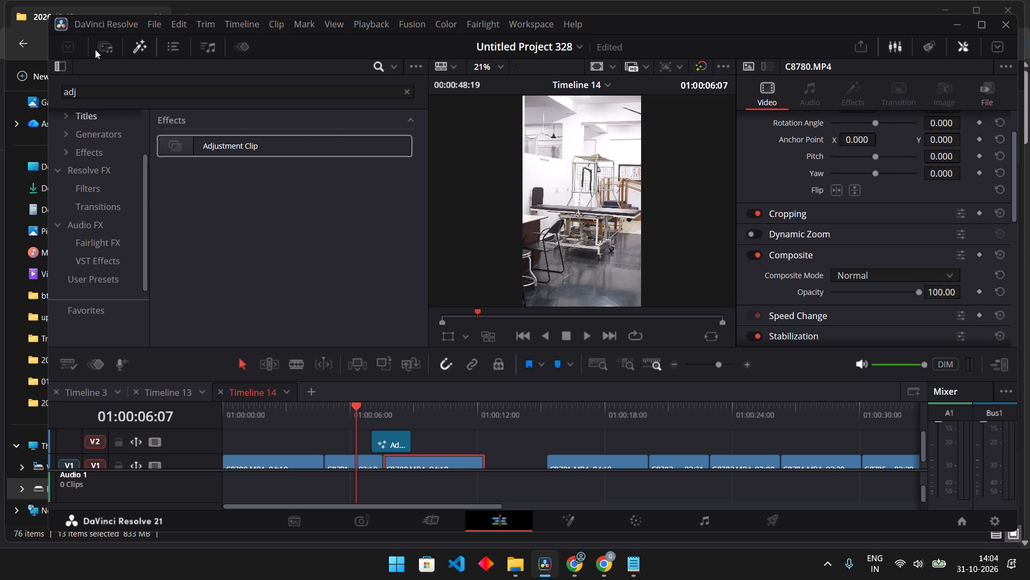
left_click(101, 47)
left_click(91, 286)
scroll(266, 258, "down", 7)
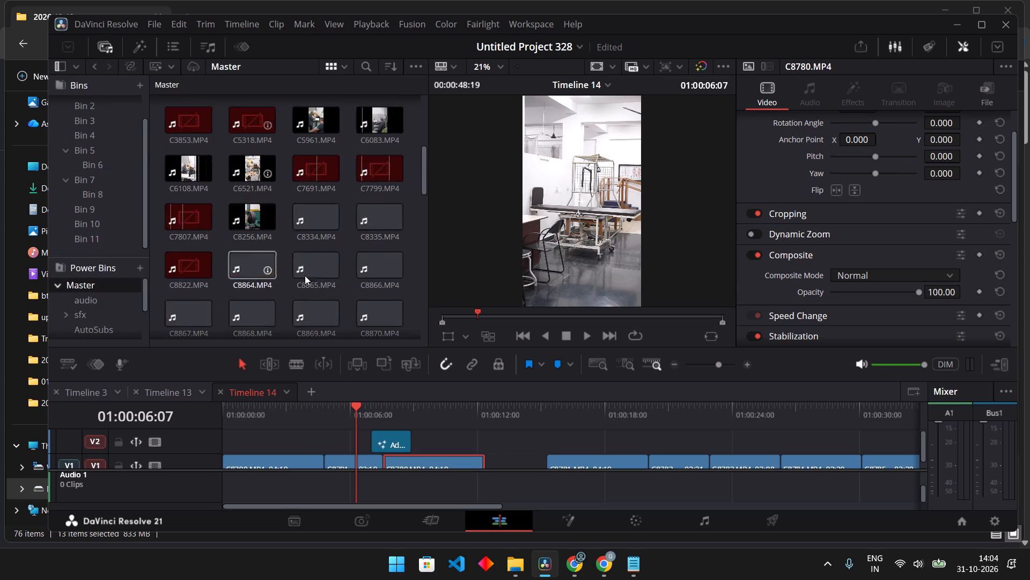
scroll(314, 274, "down", 2)
scroll(317, 320, "down", 15)
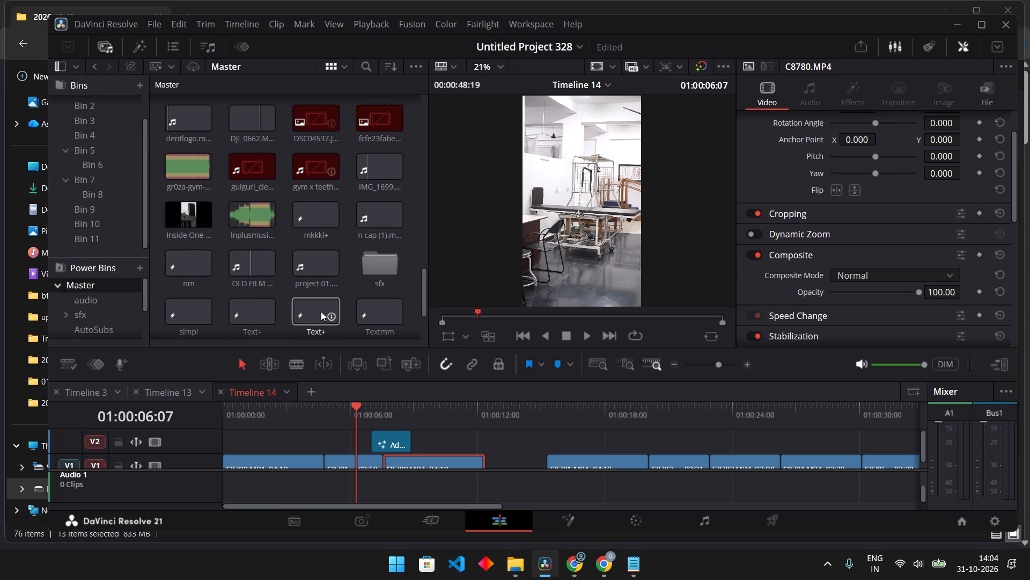
scroll(253, 303, "down", 2)
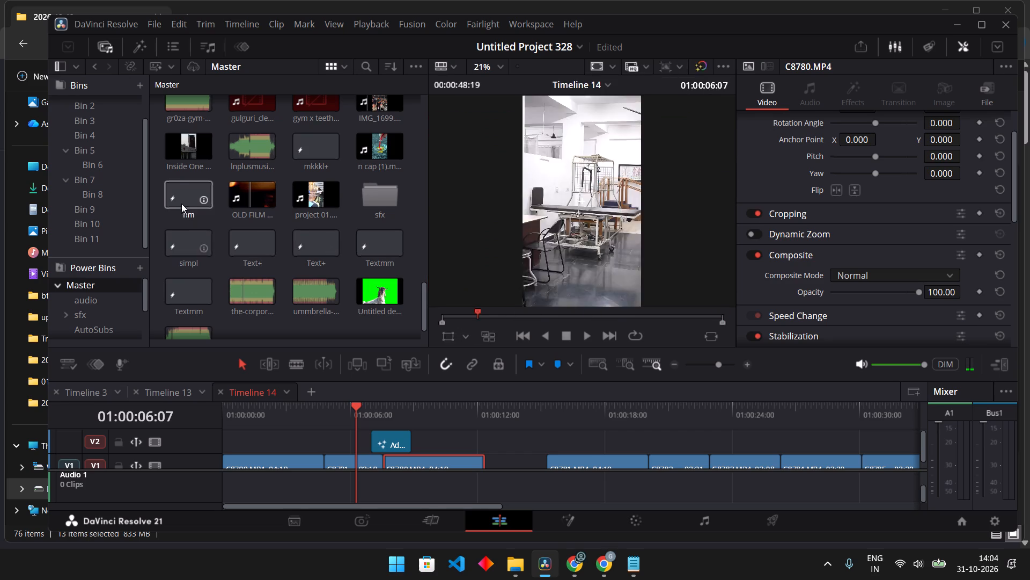
scroll(245, 251, "up", 1)
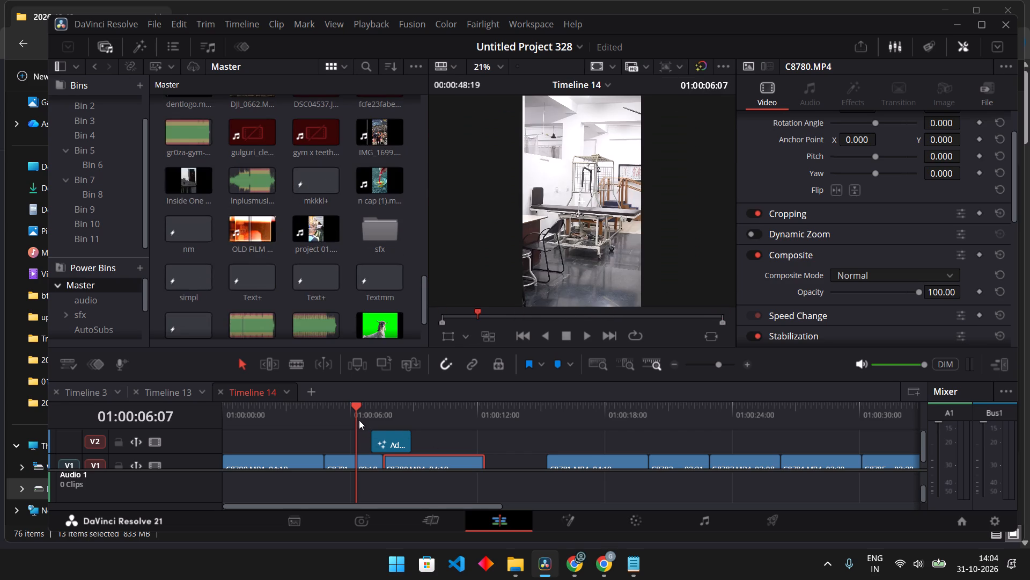
Play up to 01:00:07:08 and open the PowerGrade 5 album in the Color page's gallery.
key("space")
key("space")
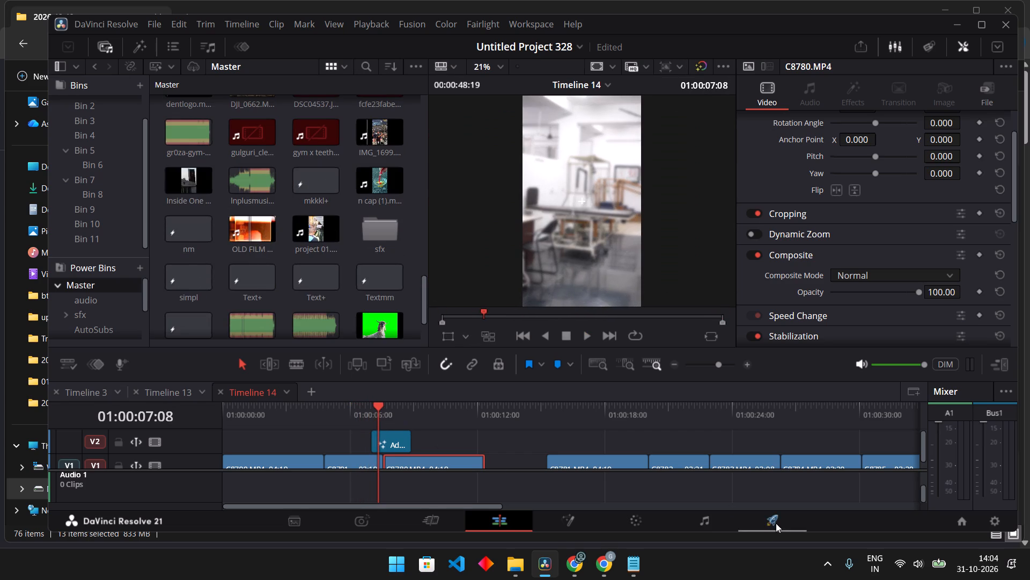
left_click(642, 519)
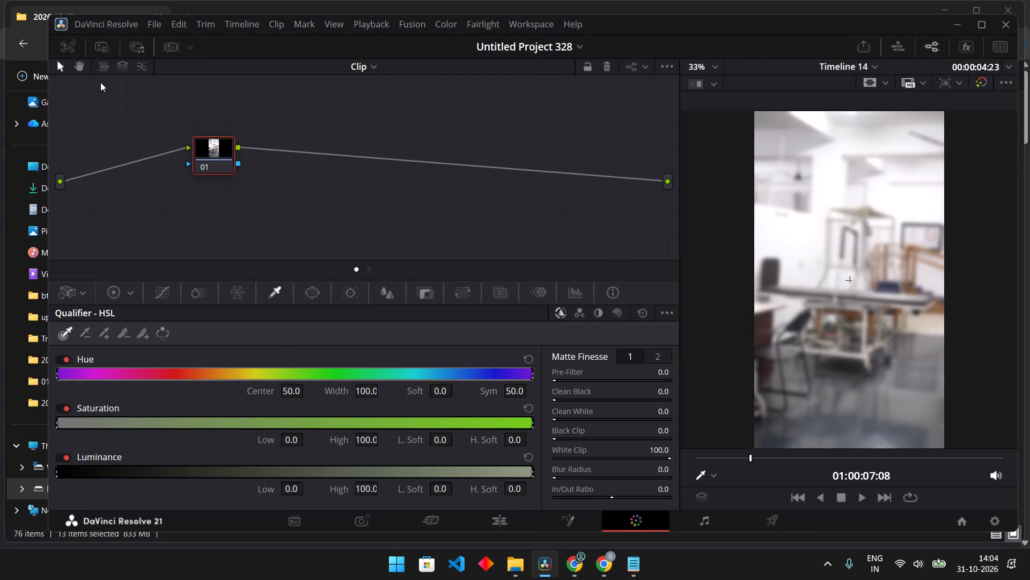
left_click(74, 43)
left_click(114, 175)
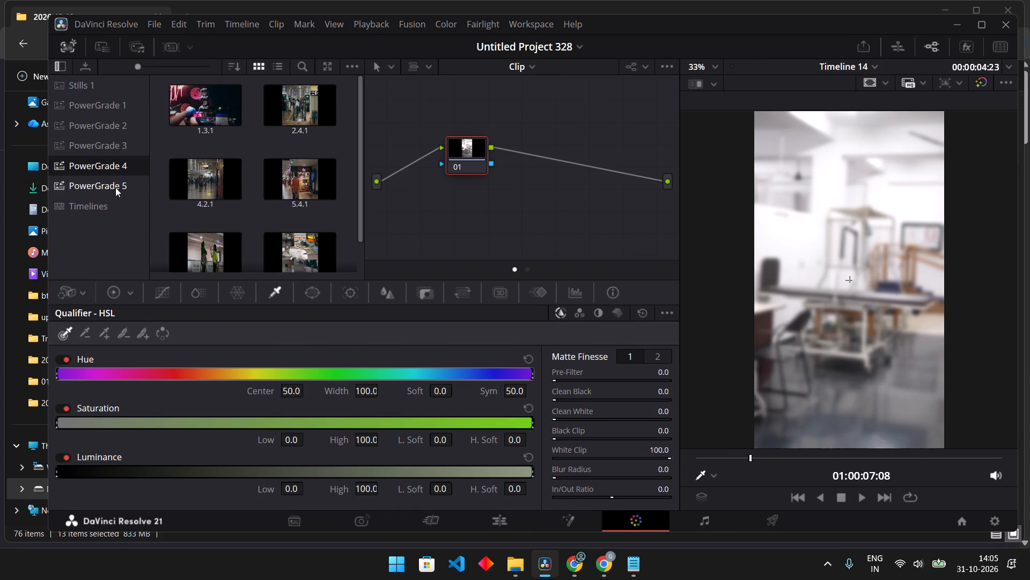
scroll(281, 208, "down", 6)
left_click(86, 179)
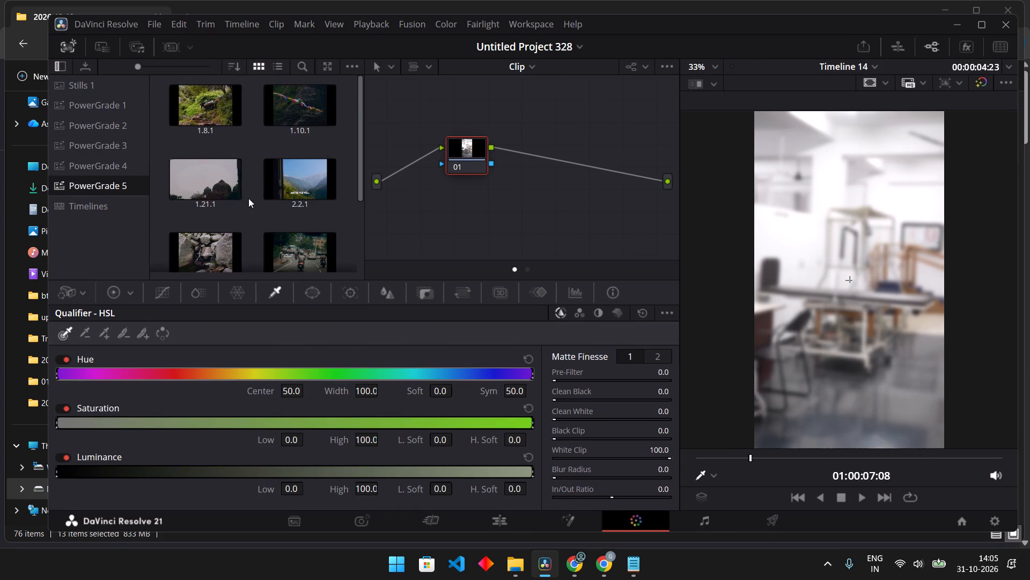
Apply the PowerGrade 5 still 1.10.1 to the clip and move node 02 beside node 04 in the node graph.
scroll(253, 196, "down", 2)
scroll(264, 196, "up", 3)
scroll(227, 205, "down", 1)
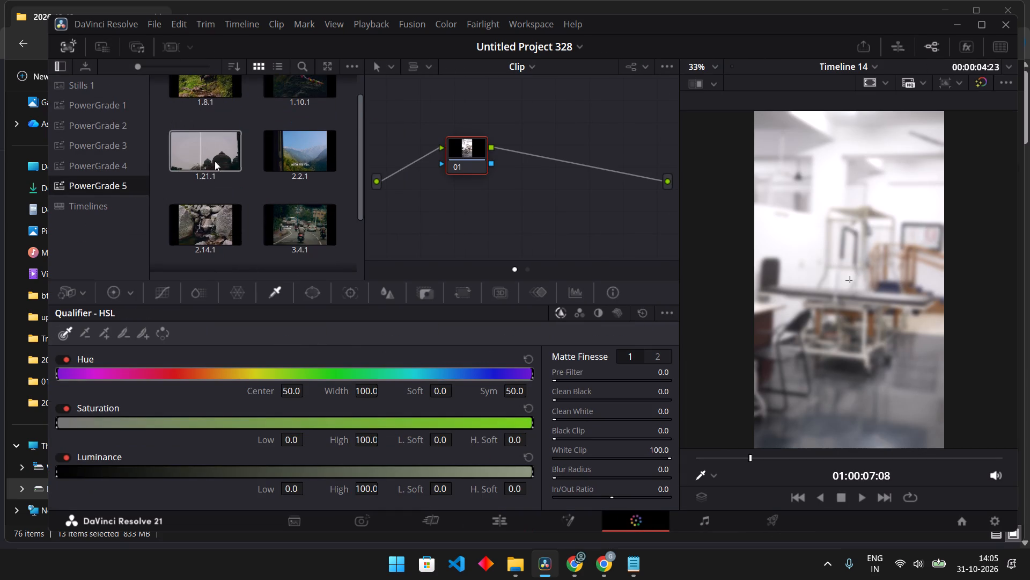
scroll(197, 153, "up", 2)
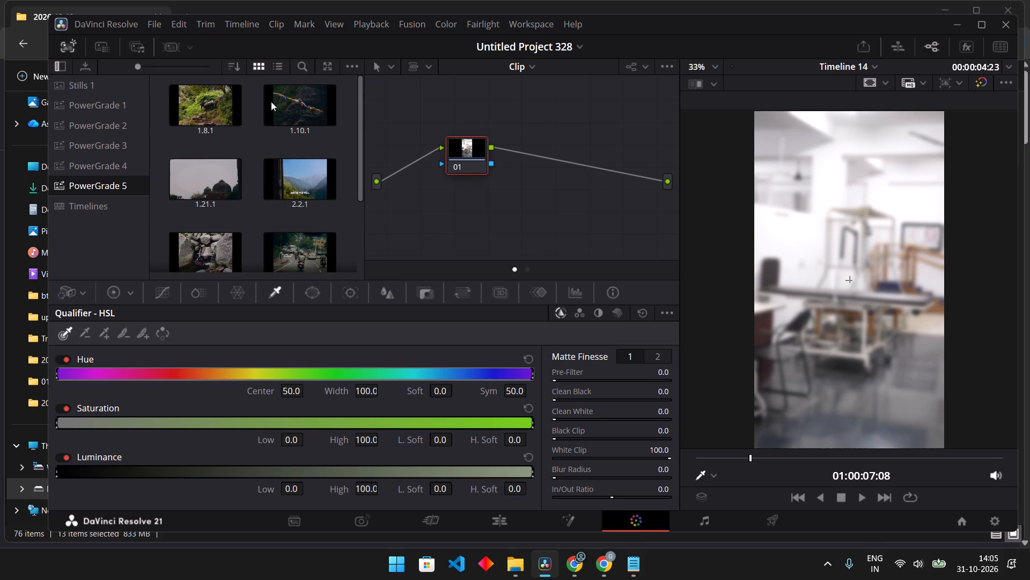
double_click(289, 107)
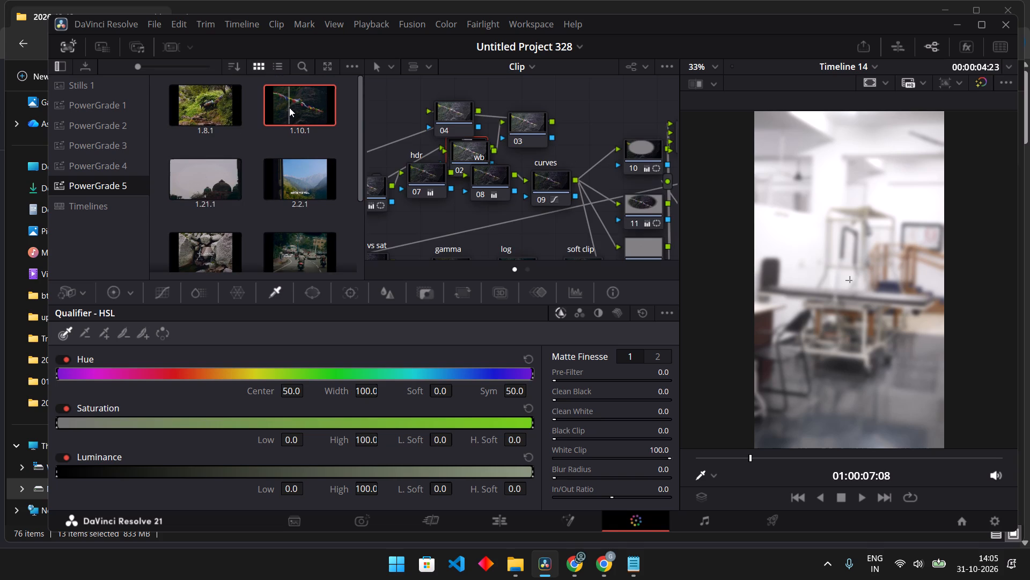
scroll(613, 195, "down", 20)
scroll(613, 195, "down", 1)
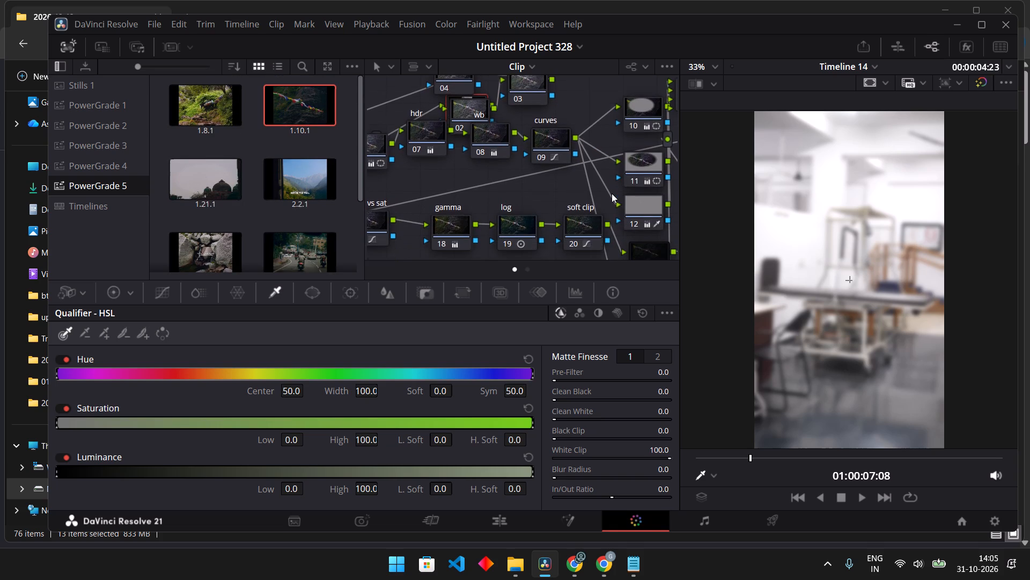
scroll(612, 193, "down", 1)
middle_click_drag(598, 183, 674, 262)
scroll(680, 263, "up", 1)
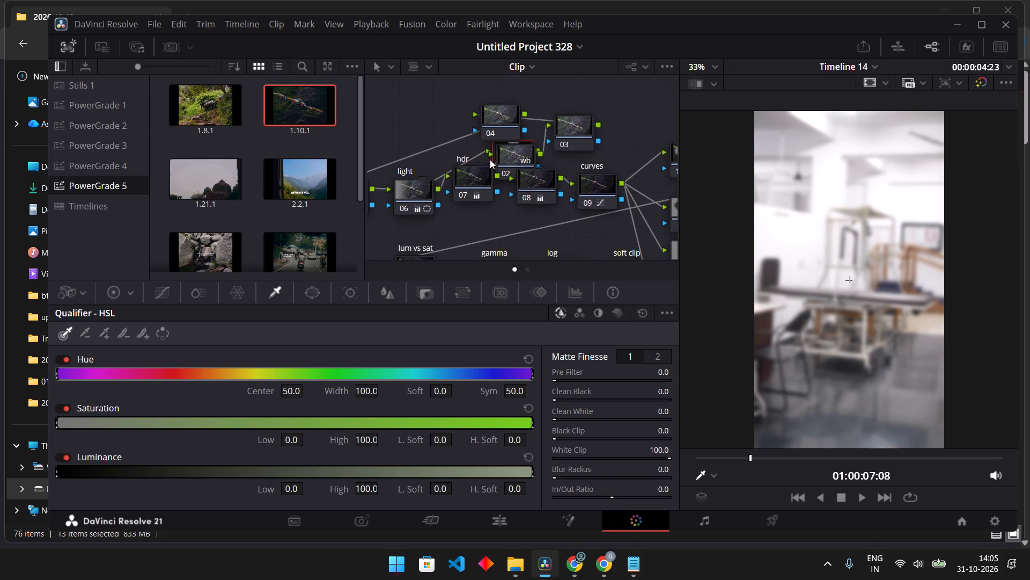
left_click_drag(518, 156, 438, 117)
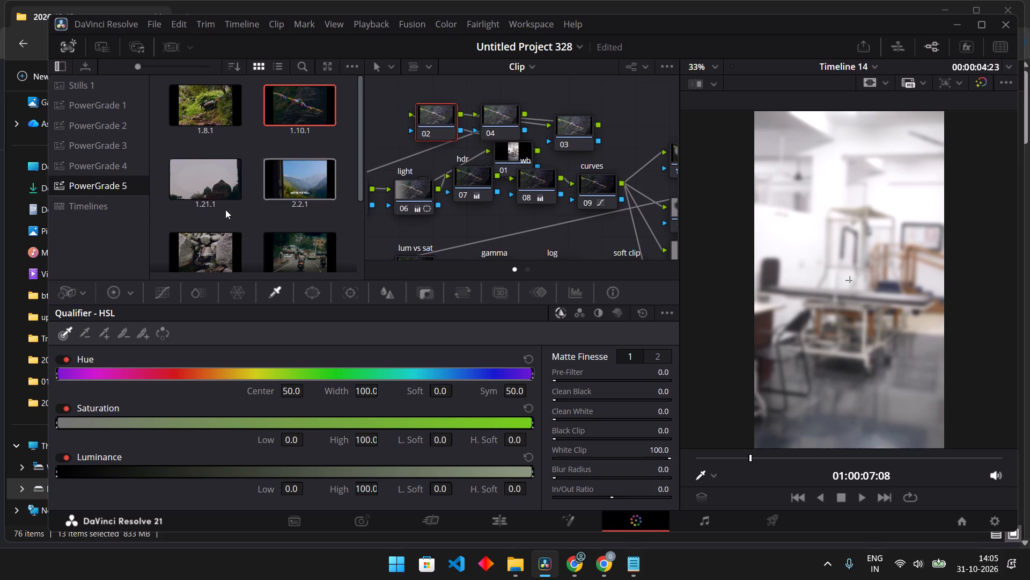
Apply the PowerGrade 5 still 1.21.1 to the clip's node graph.
scroll(225, 206, "down", 4)
scroll(193, 137, "up", 3)
left_click(97, 171)
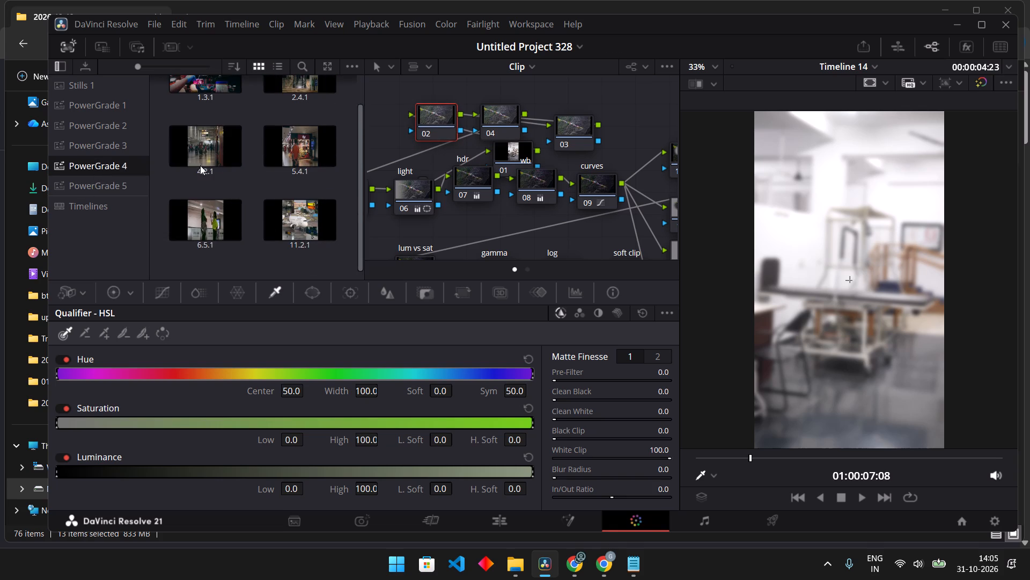
left_click(116, 185)
double_click(217, 154)
left_click_drag(214, 159, 215, 161)
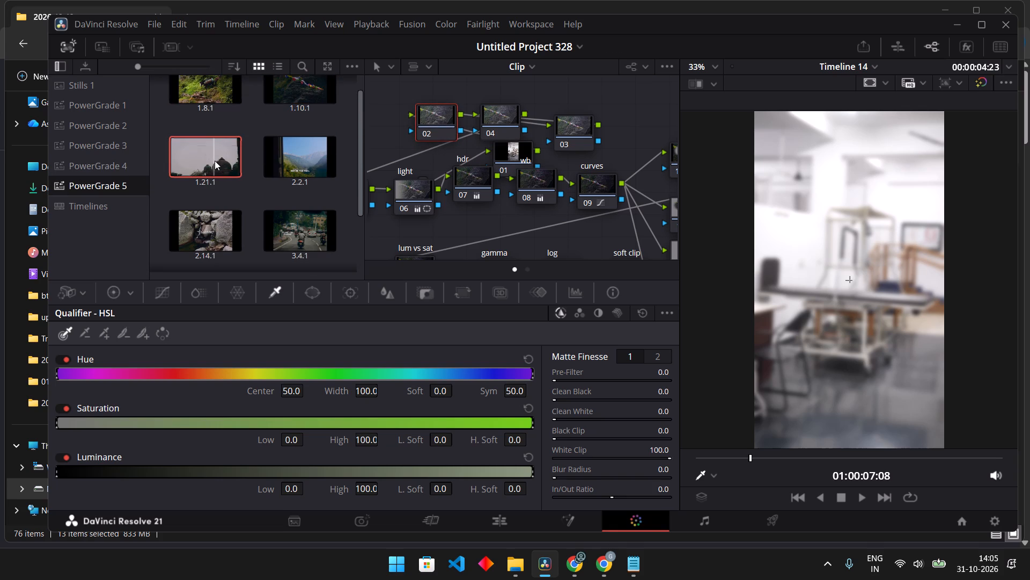
left_click_drag(215, 161, 643, 129)
Disable node 15, labelled soft clip, in the applied grade.
middle_click_drag(631, 148, 358, 74)
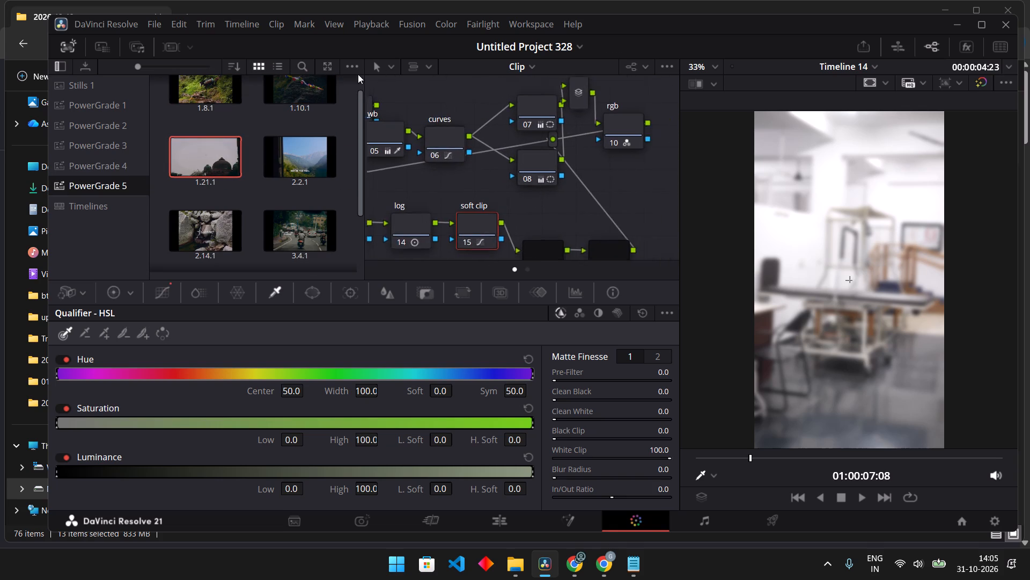
middle_click_drag(358, 74, 393, 42)
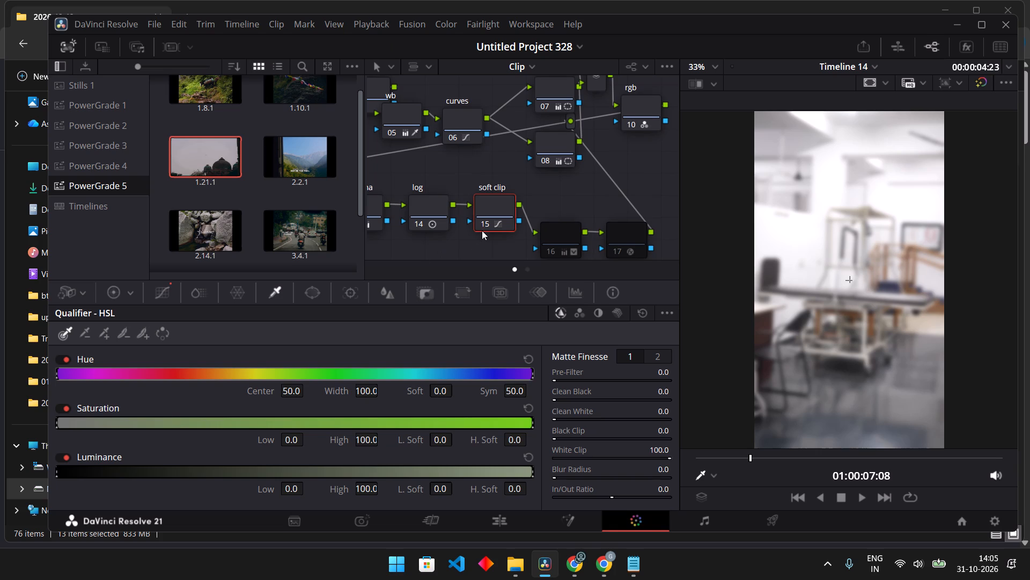
left_click(482, 226)
left_click(480, 223)
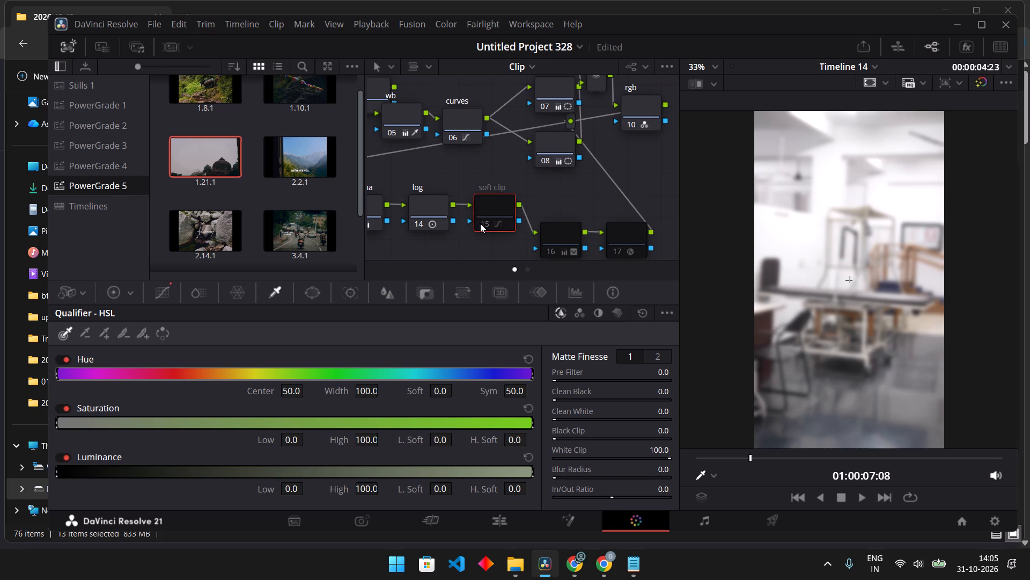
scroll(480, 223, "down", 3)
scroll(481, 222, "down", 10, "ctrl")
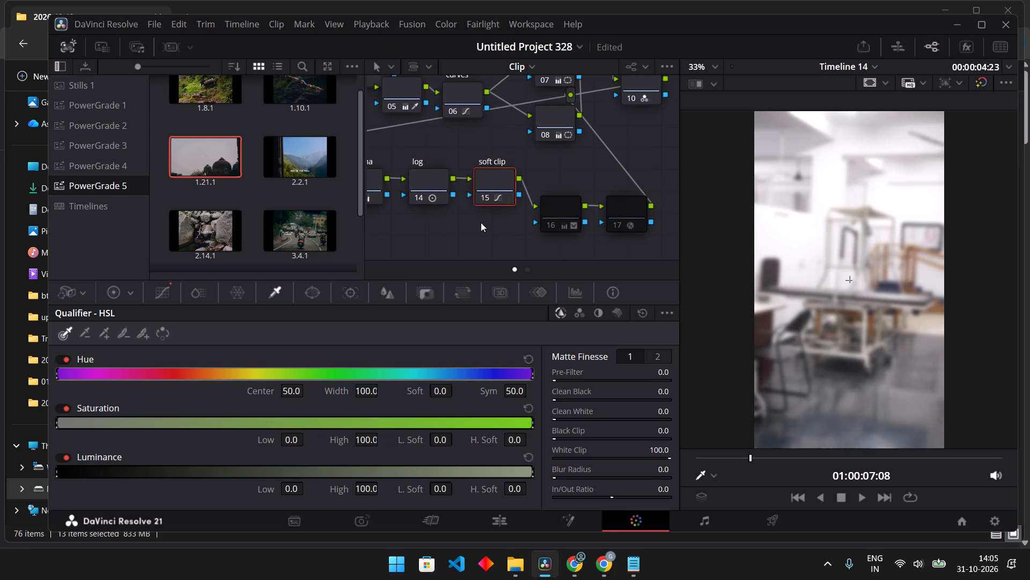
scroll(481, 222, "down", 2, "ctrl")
Leave Untitled Project 328 and open Untitled Project 310 from the project manager.
left_click(960, 519)
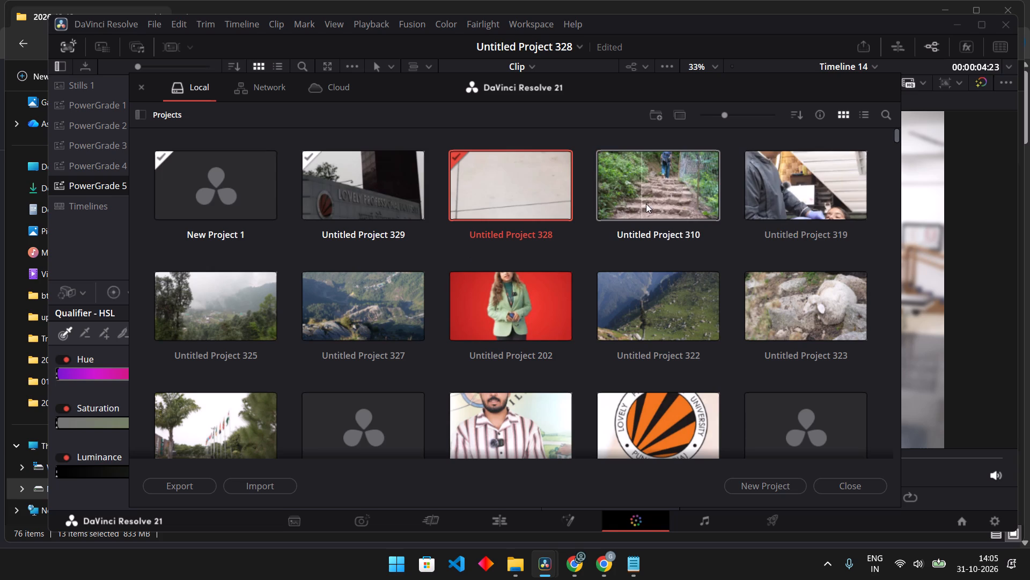
double_click(646, 204)
left_click(621, 345)
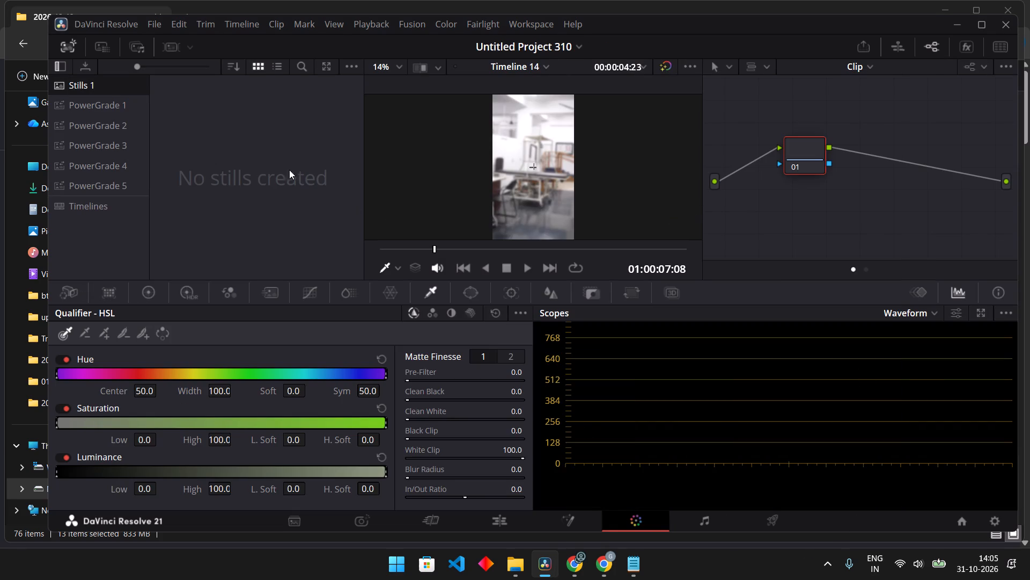
Show Timeline 14 of Untitled Project 310 in the Edit page and look through its clips for usable footage.
left_click(493, 517)
left_click(657, 525)
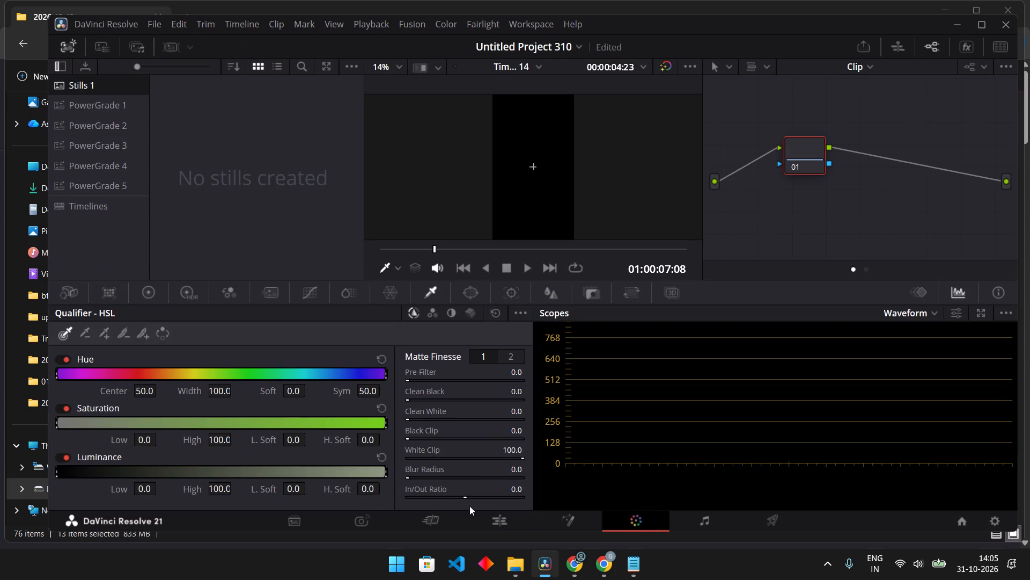
left_click(479, 519)
left_click_drag(314, 403, 310, 403)
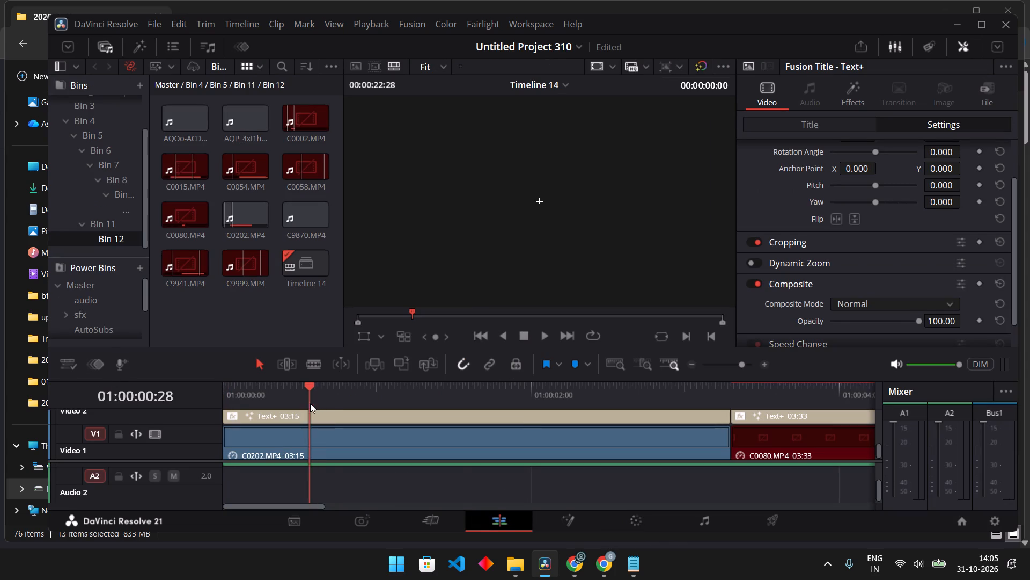
left_click_drag(310, 403, 451, 439)
scroll(453, 439, "down", 2)
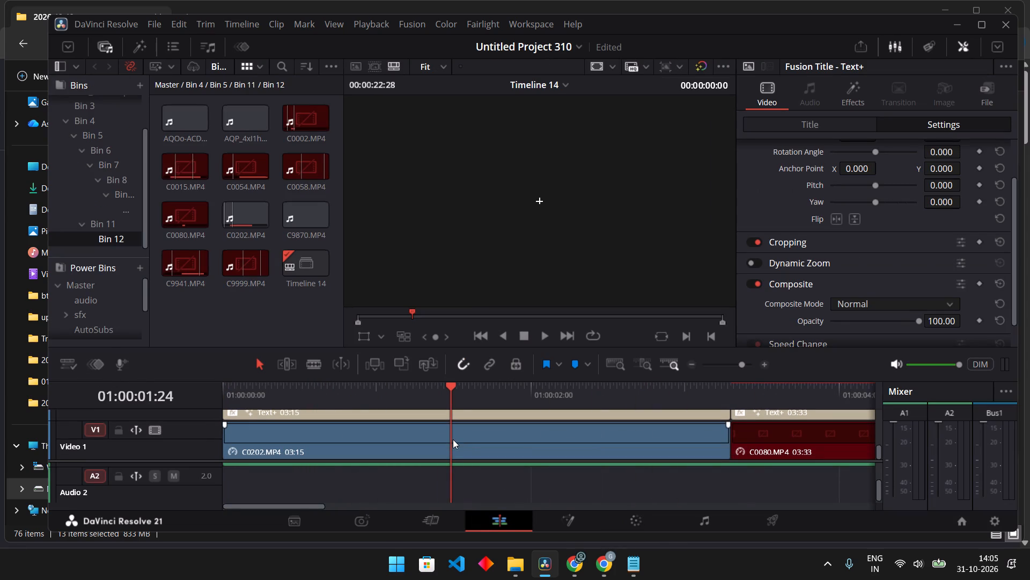
middle_click_drag(453, 439, 64, 426)
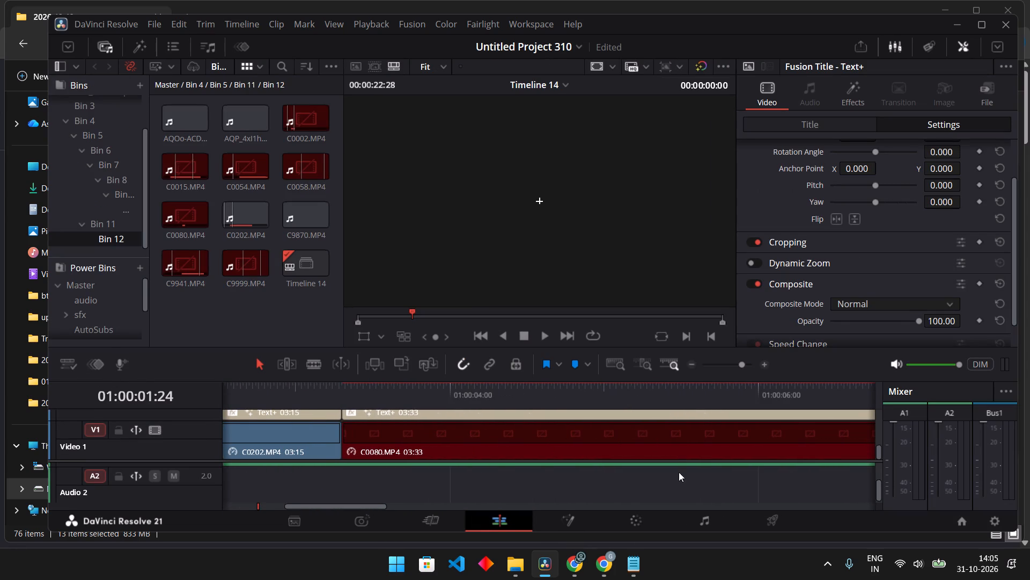
middle_click_drag(672, 454, 106, 427)
middle_click_drag(622, 412, 304, 412)
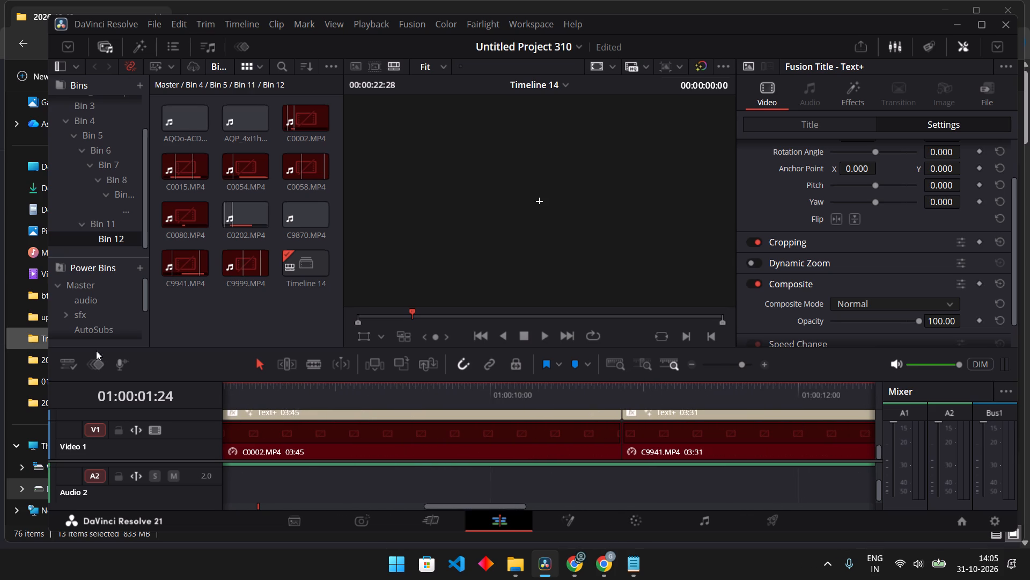
Display the timeline tabs above the timeline.
left_click(68, 368)
left_click(173, 16)
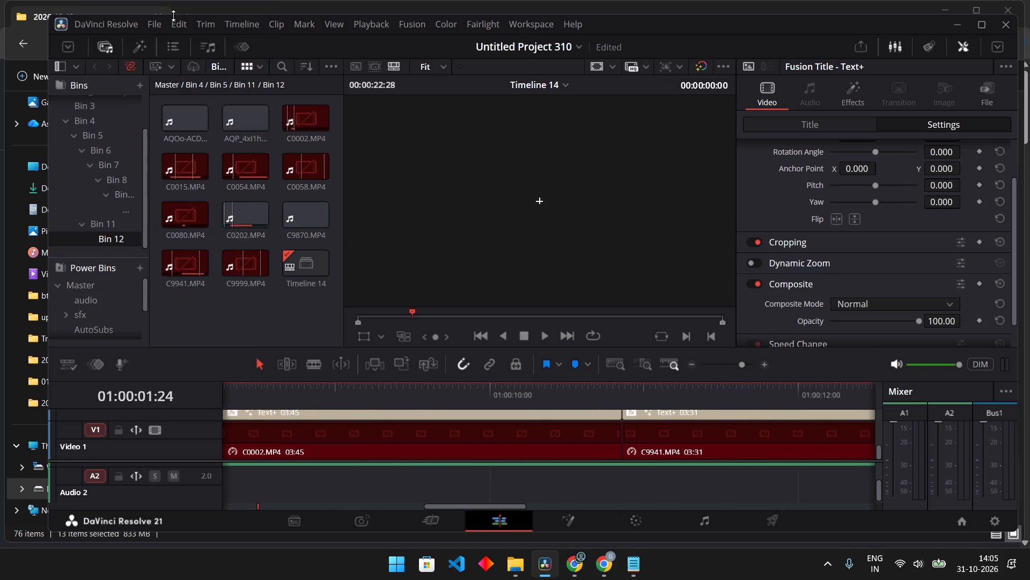
Open Timeline 4 and look through its tracks and clips.
left_click(123, 391)
left_click(182, 478)
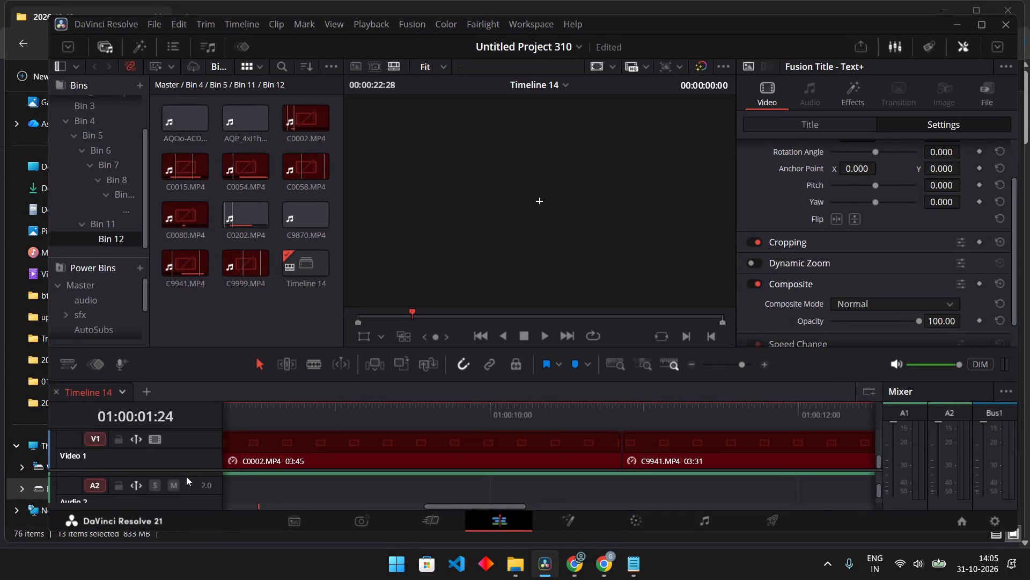
left_click_drag(293, 414, 256, 411)
middle_click_drag(275, 416, 226, 409)
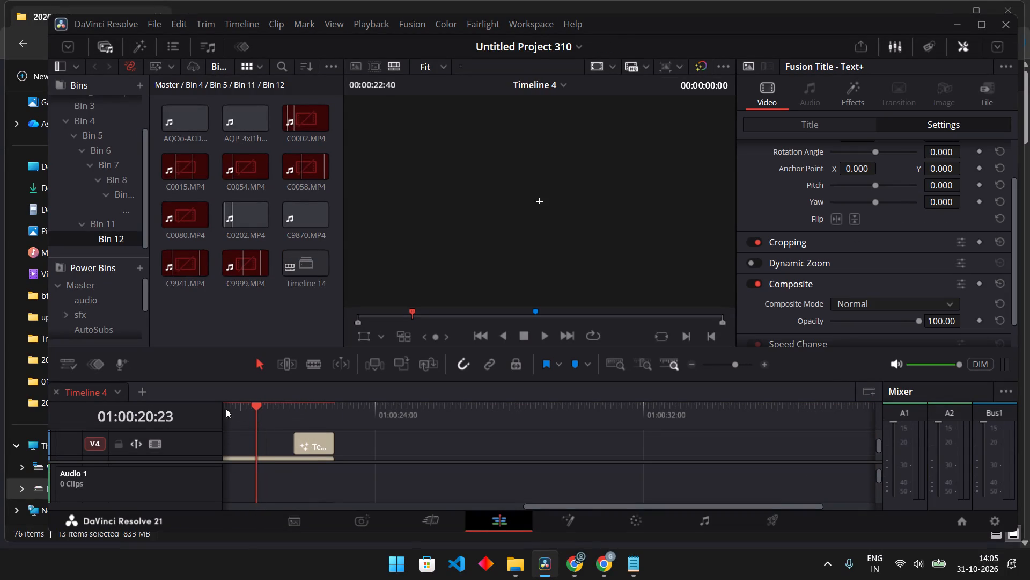
middle_click_drag(226, 409, 383, 419)
middle_click_drag(380, 439, 388, 390)
middle_click_drag(377, 452, 1029, 444)
left_click_drag(531, 414, 503, 414)
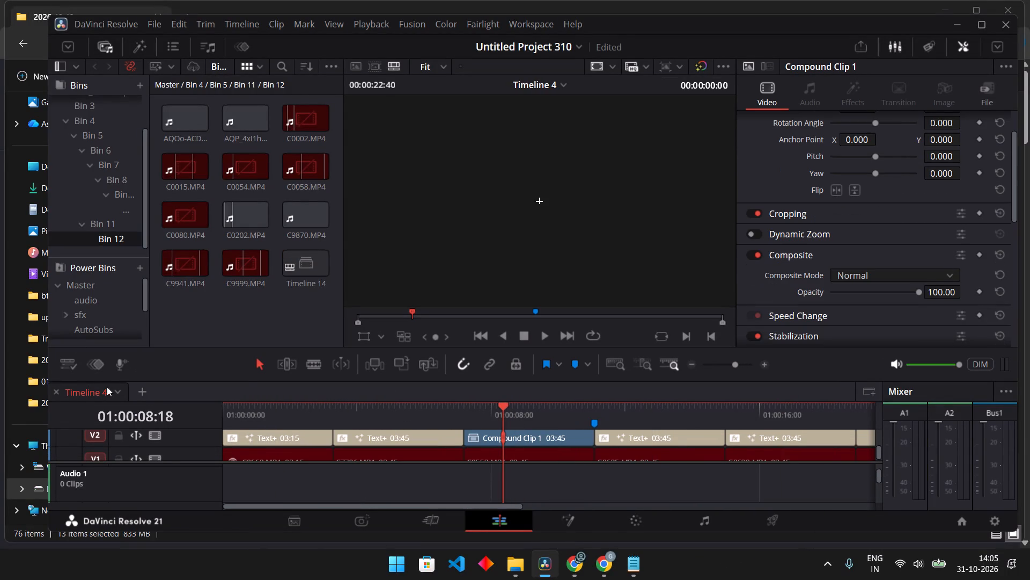
Open Timeline 8 and look through the clips on its video tracks.
left_click(116, 392)
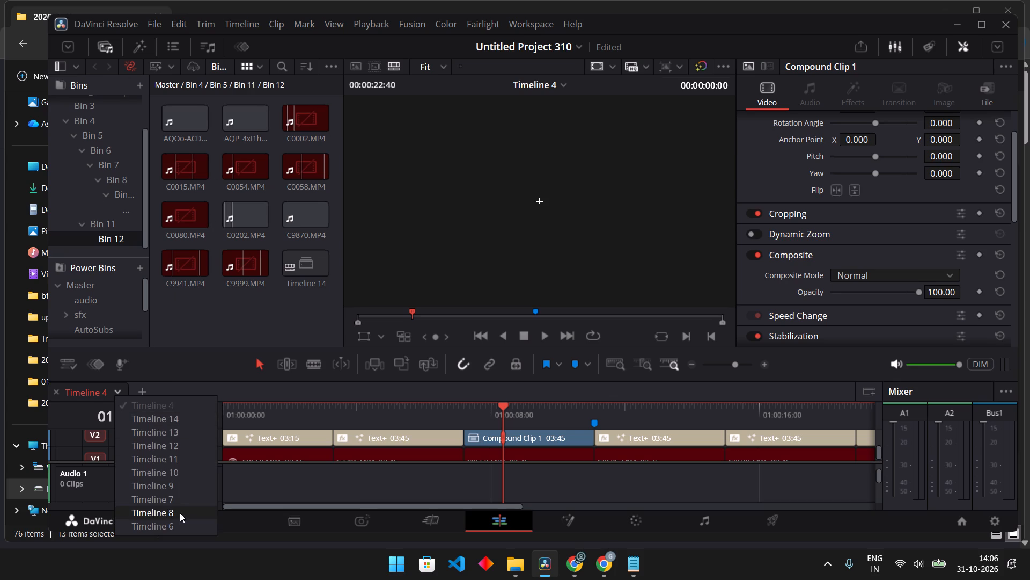
left_click(180, 513)
left_click_drag(318, 412, 306, 414)
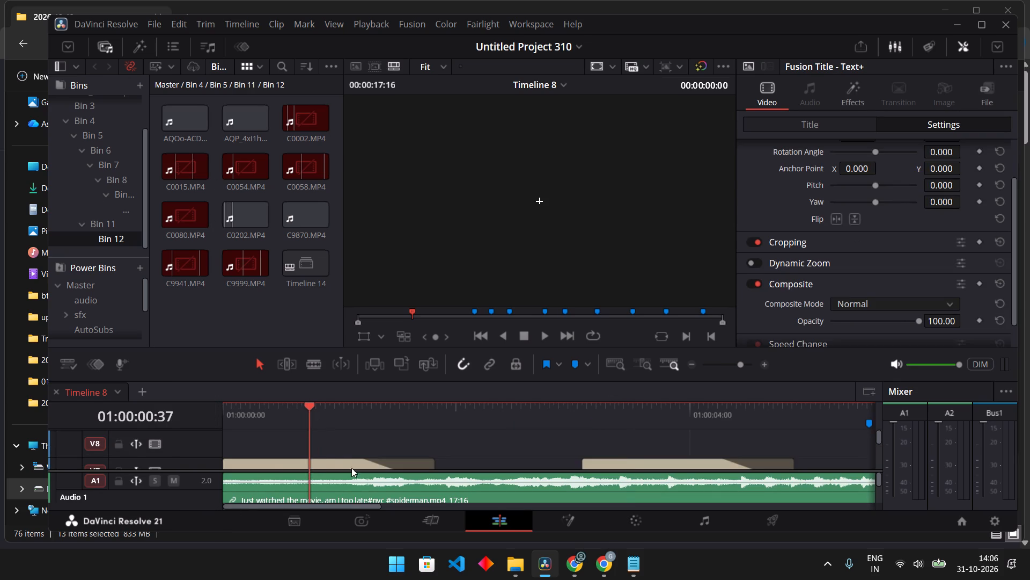
scroll(348, 440, "down", 4)
left_click_drag(321, 420, 435, 427)
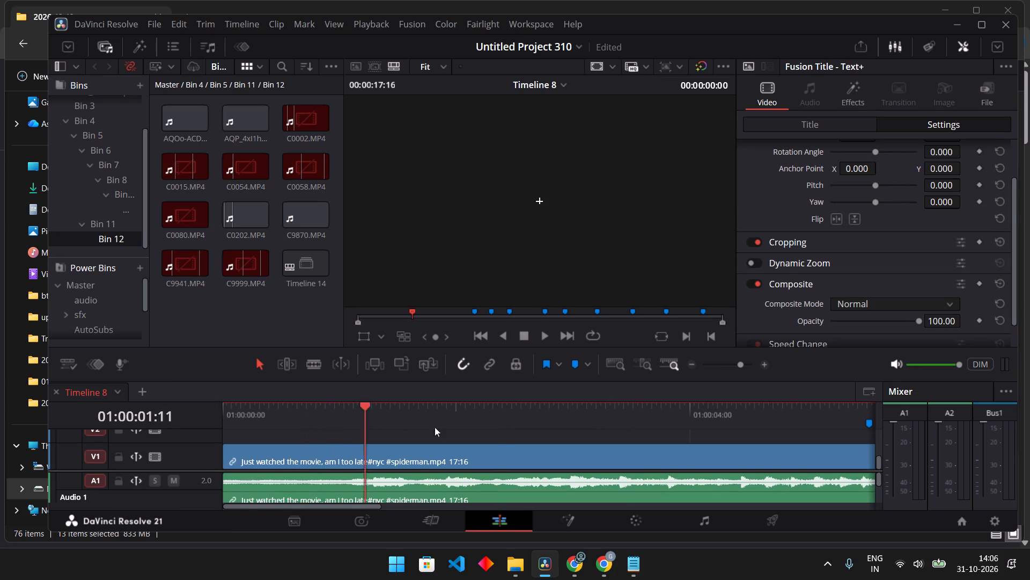
left_click_drag(435, 427, 496, 432)
scroll(489, 438, "up", 2)
scroll(506, 452, "down", 1)
scroll(506, 452, "up", 1)
scroll(506, 452, "down", 1)
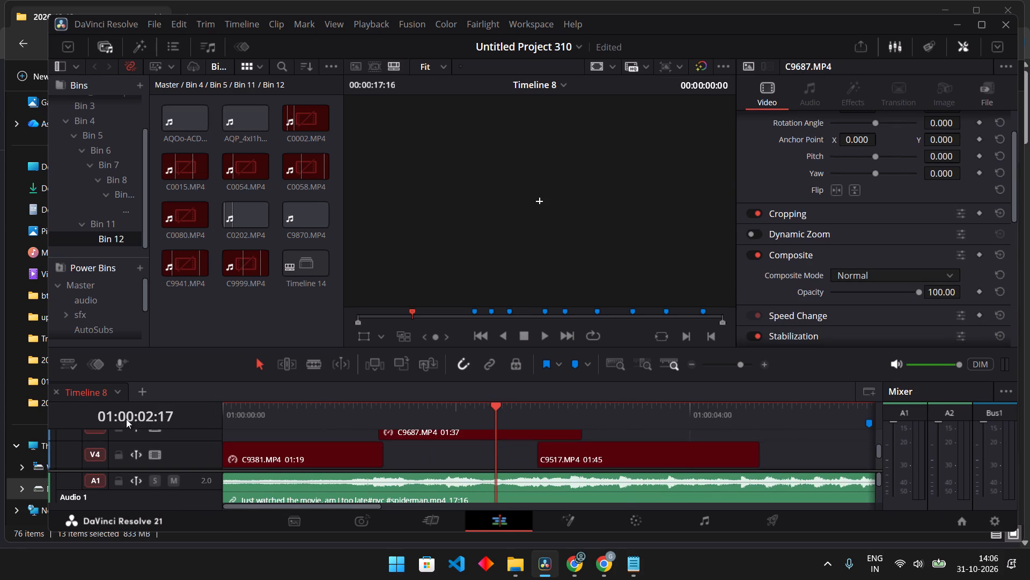
Open Timeline 11 and look through its title, adjustment and footage tracks.
left_click(119, 393)
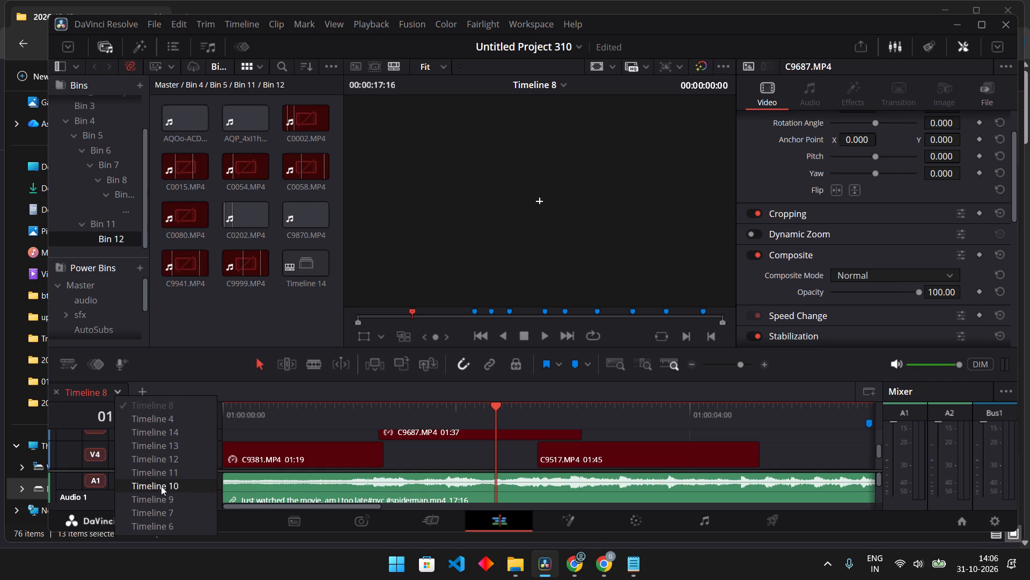
scroll(174, 496, "down", 1)
left_click(176, 474)
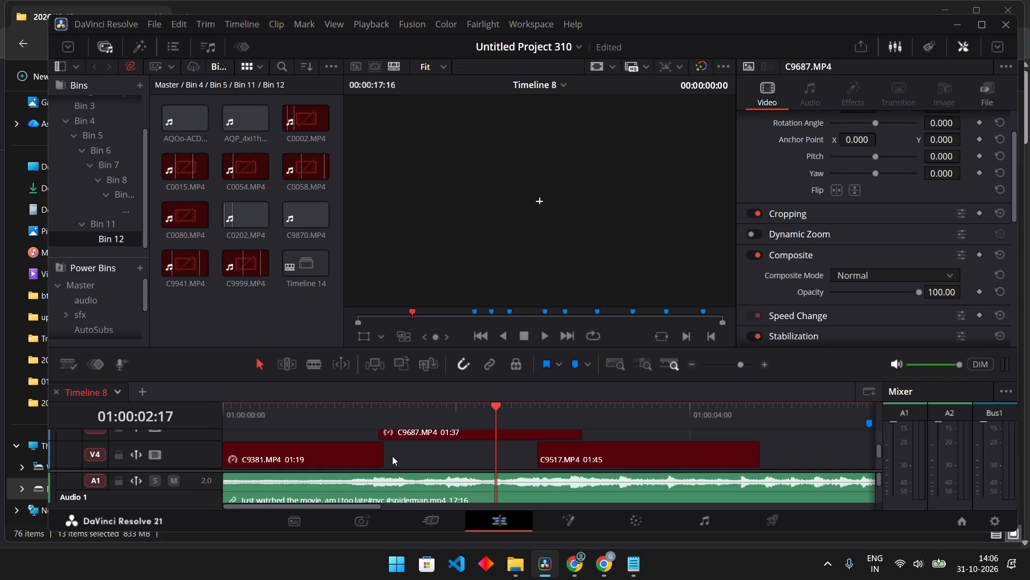
left_click_drag(413, 426, 352, 433)
middle_click_drag(370, 447, 369, 442)
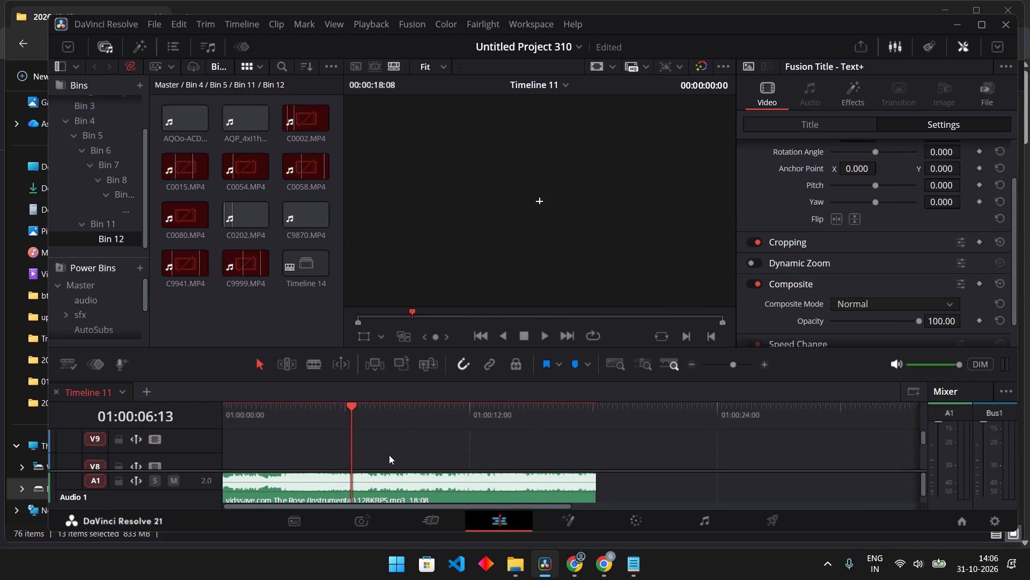
middle_click_drag(389, 455, 638, 411)
middle_click_drag(560, 445, 551, 365)
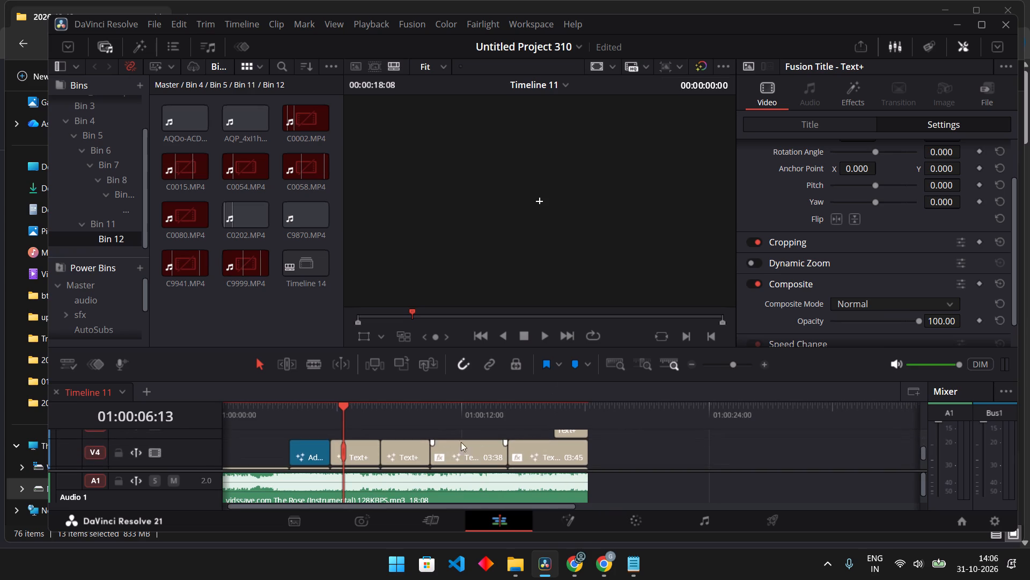
middle_click_drag(362, 443, 362, 421)
left_click_drag(297, 422, 298, 422)
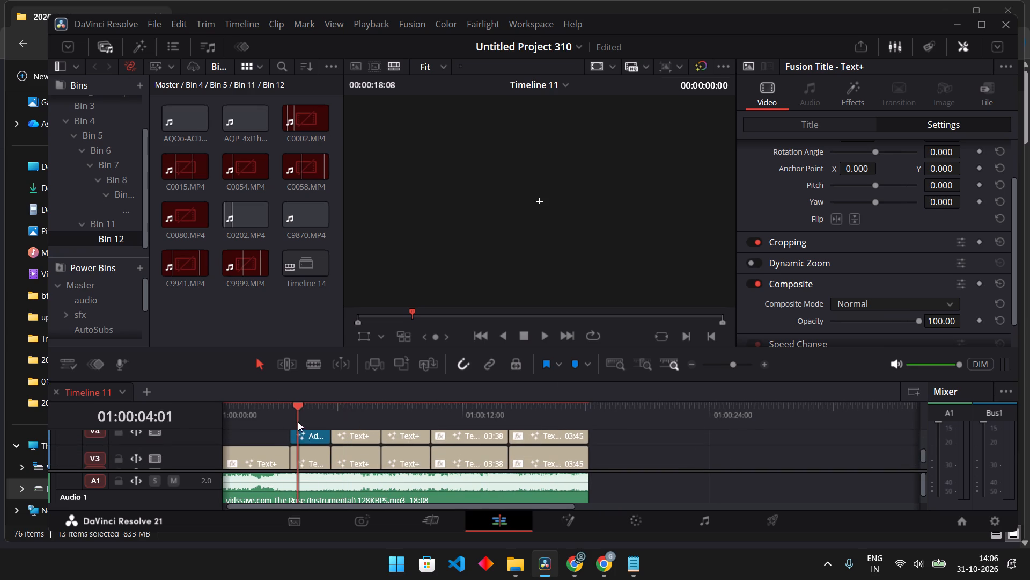
left_click_drag(298, 422, 281, 432)
middle_click_drag(278, 448, 313, 381)
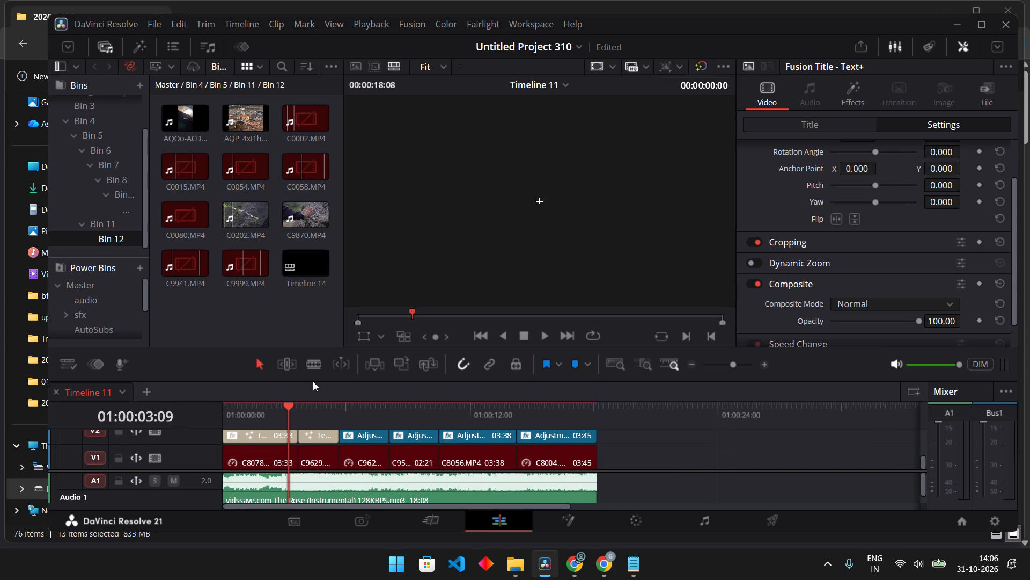
middle_click_drag(313, 381, 318, 378)
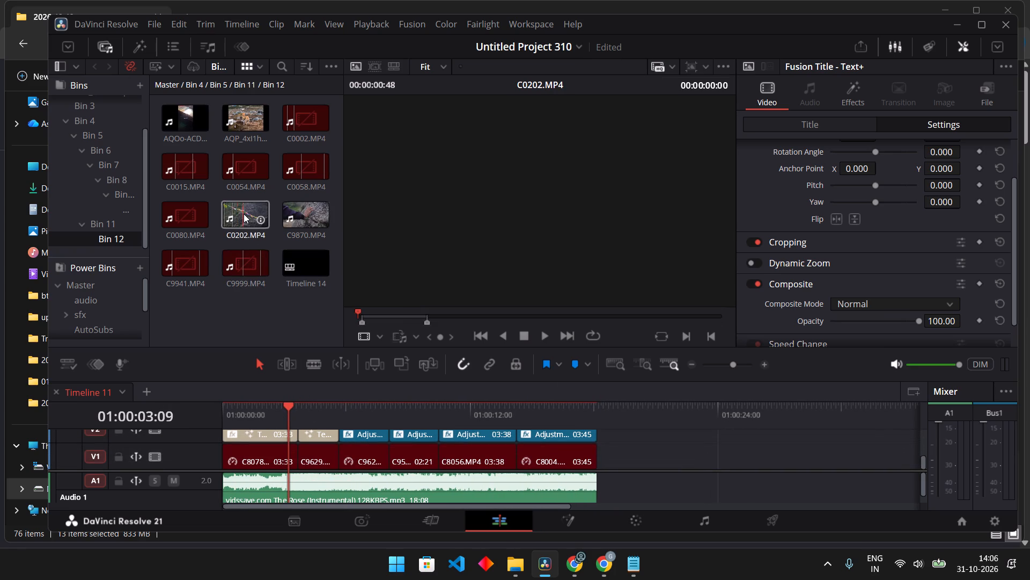
Add clip C0202.MP4 to track V1 beyond the end of Timeline 11 and show it at 01:00:21:05 in the Color page.
left_click_drag(242, 214, 650, 464)
left_click(658, 421)
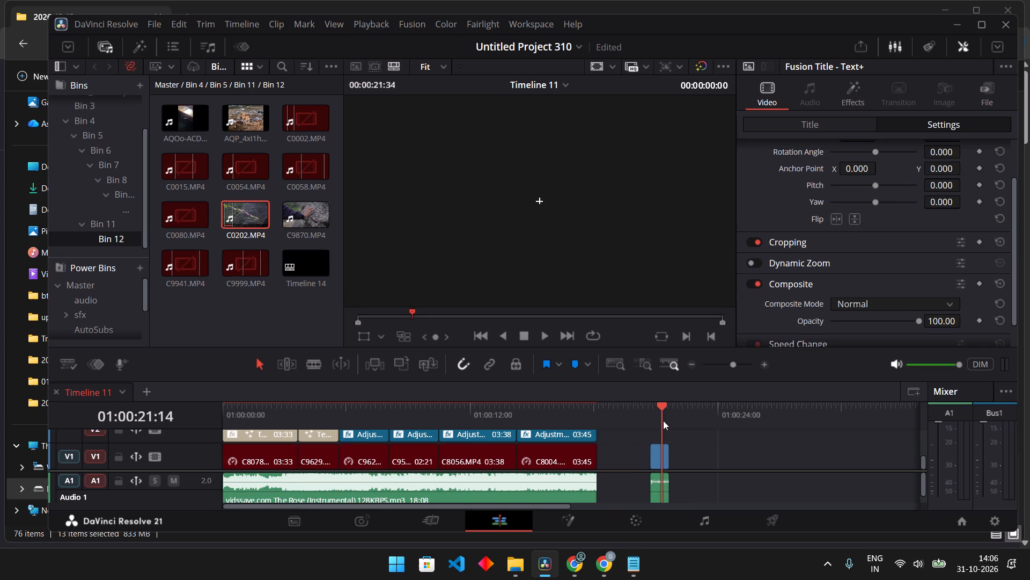
left_click(636, 513)
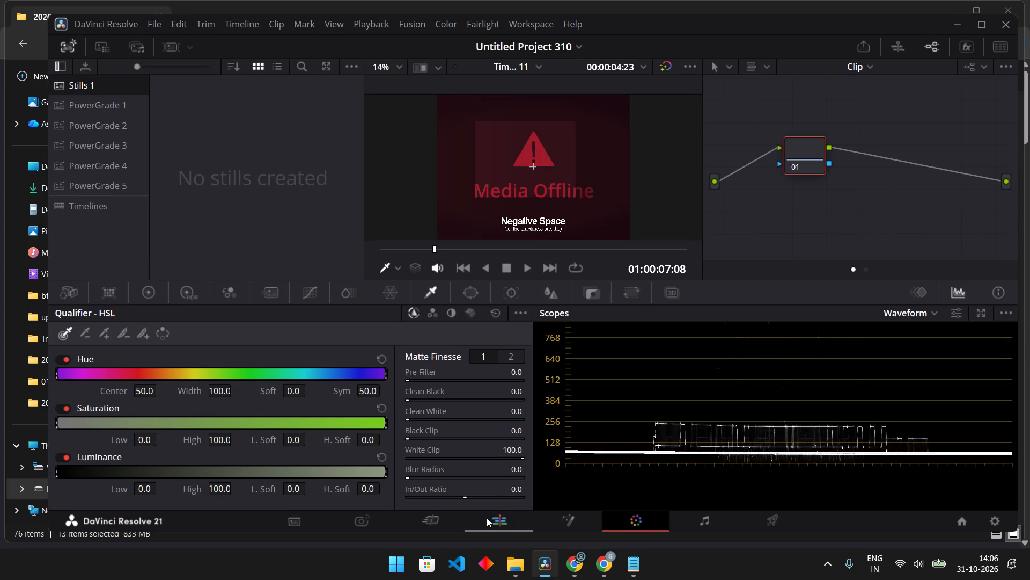
left_click(487, 518)
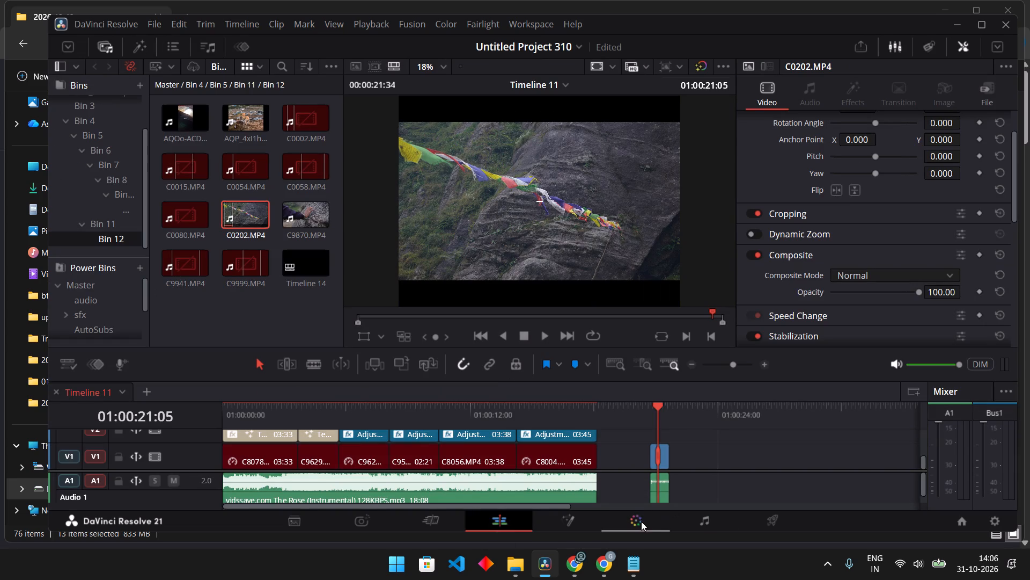
left_click(641, 521)
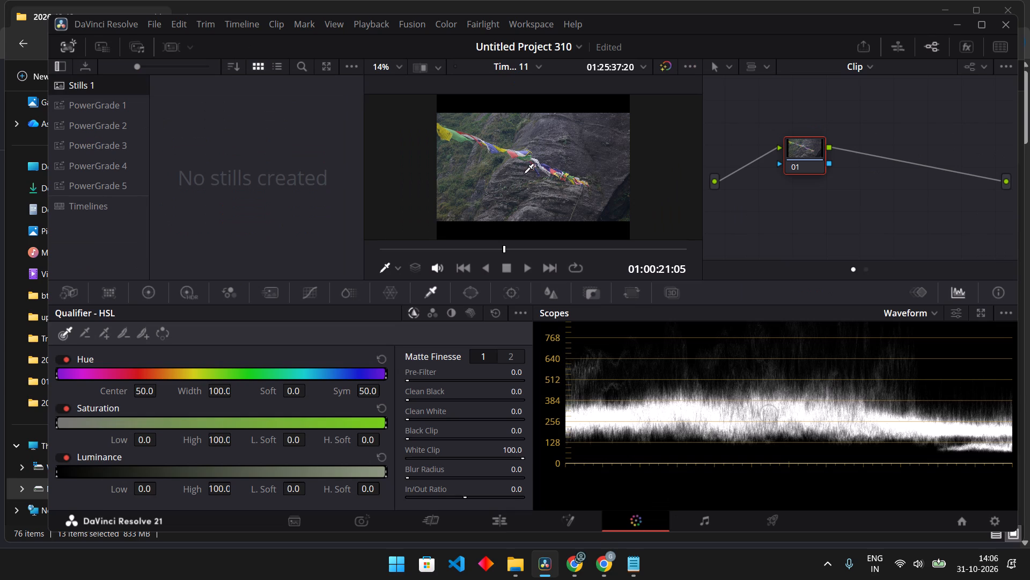
scroll(526, 176, "up", 5)
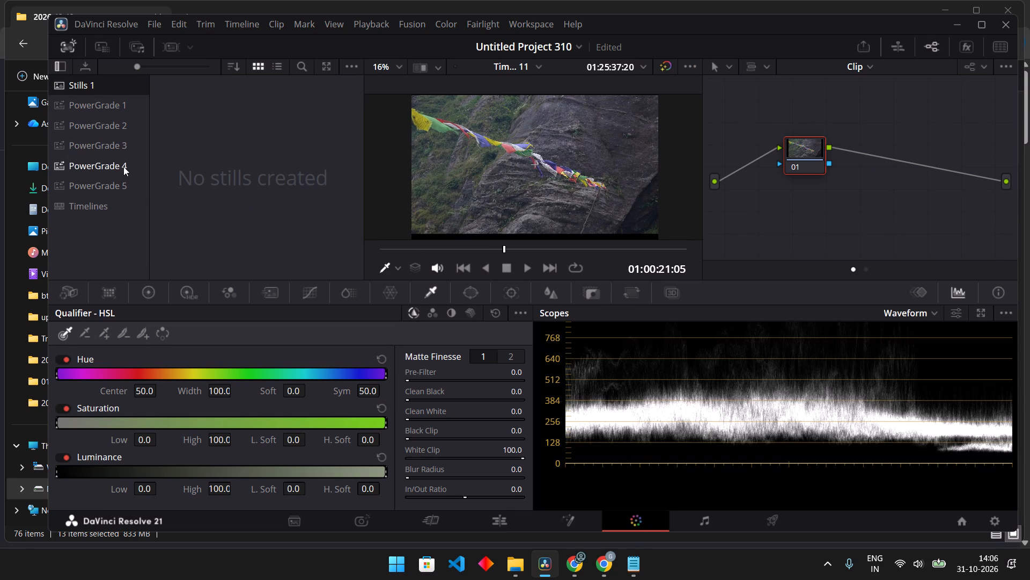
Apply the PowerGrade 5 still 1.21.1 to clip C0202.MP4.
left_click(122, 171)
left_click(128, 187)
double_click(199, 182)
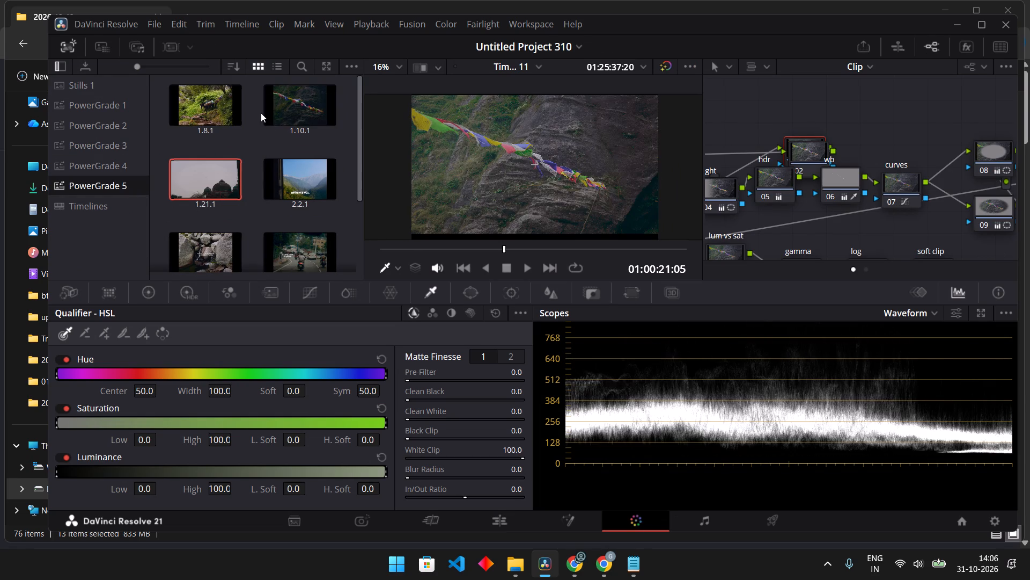
Apply the PowerGrade 5 still 1.10.1 to clip C0202.MP4 and compare the image with the grade bypassed.
double_click(290, 108)
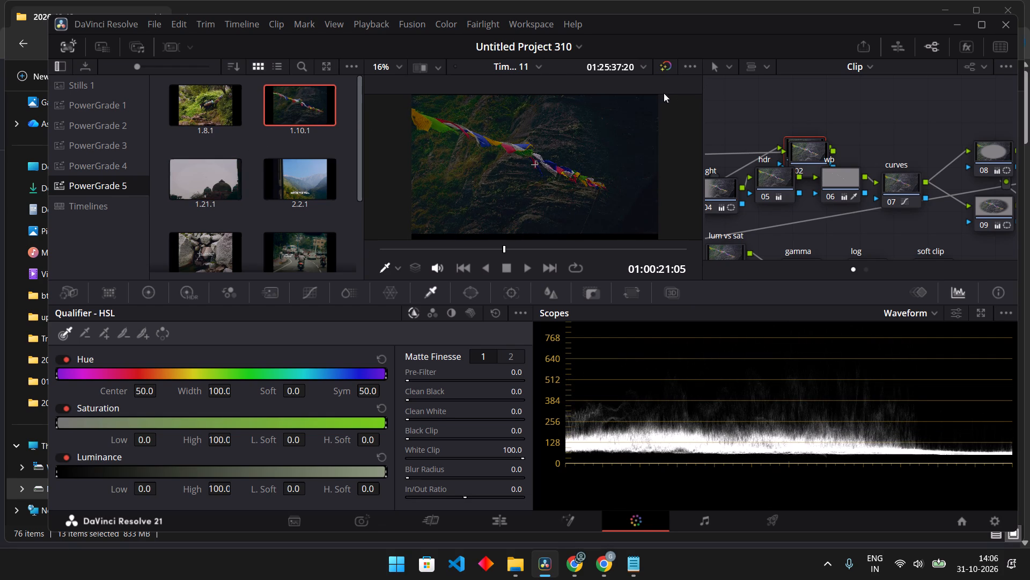
double_click(663, 69)
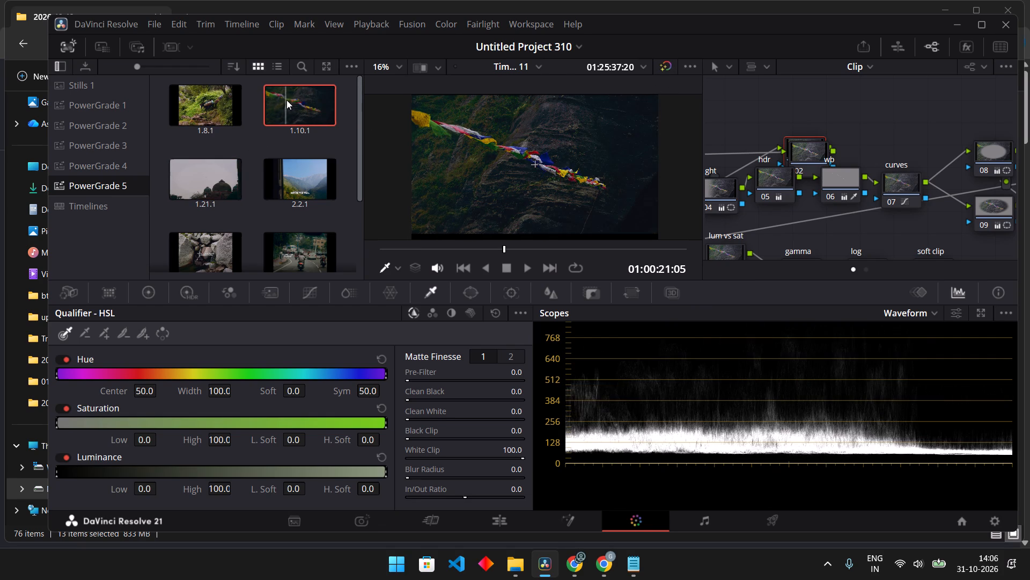
scroll(299, 212, "down", 2)
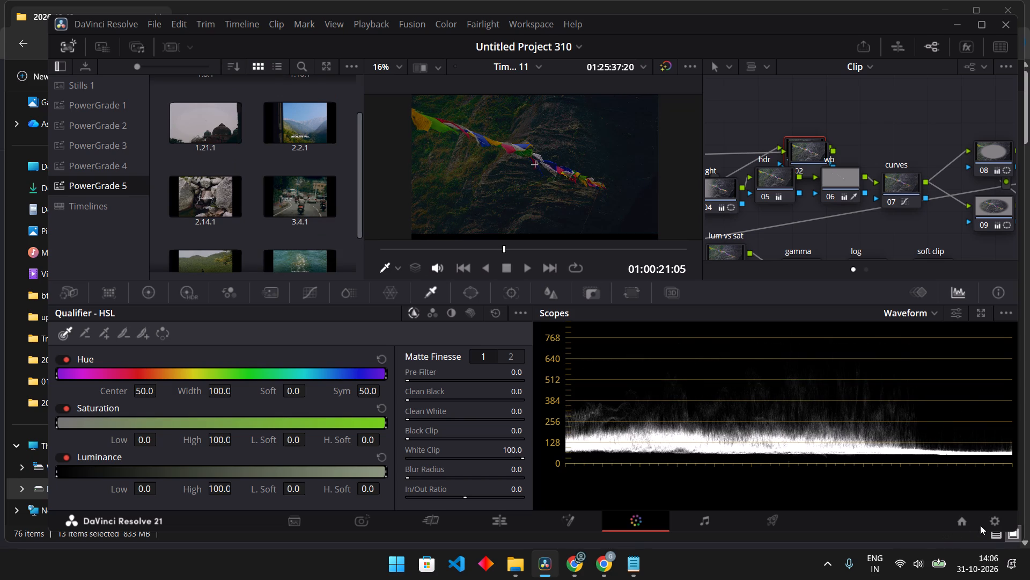
Reopen Untitled Project 328 from the project manager.
left_click(963, 525)
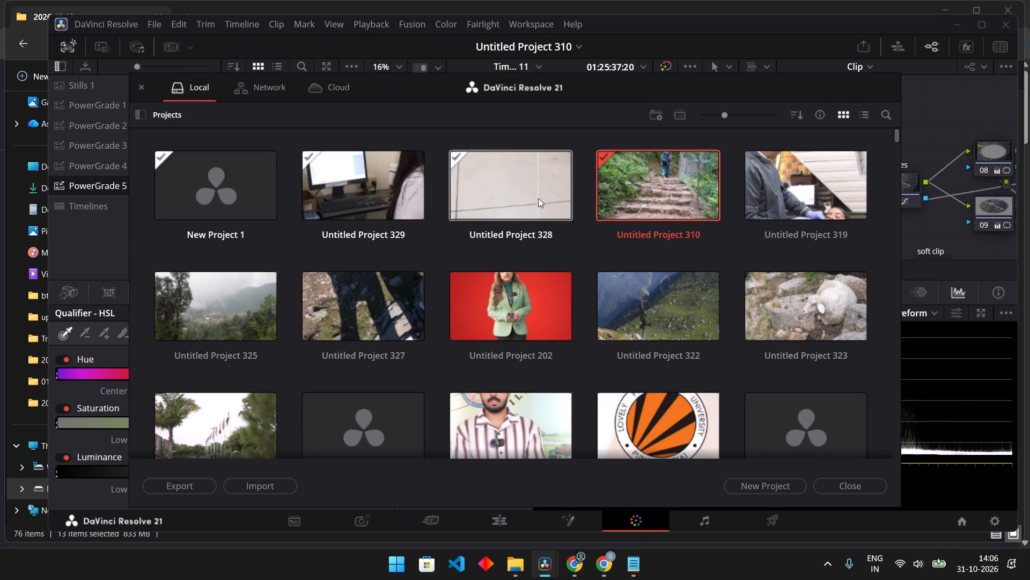
double_click(499, 196)
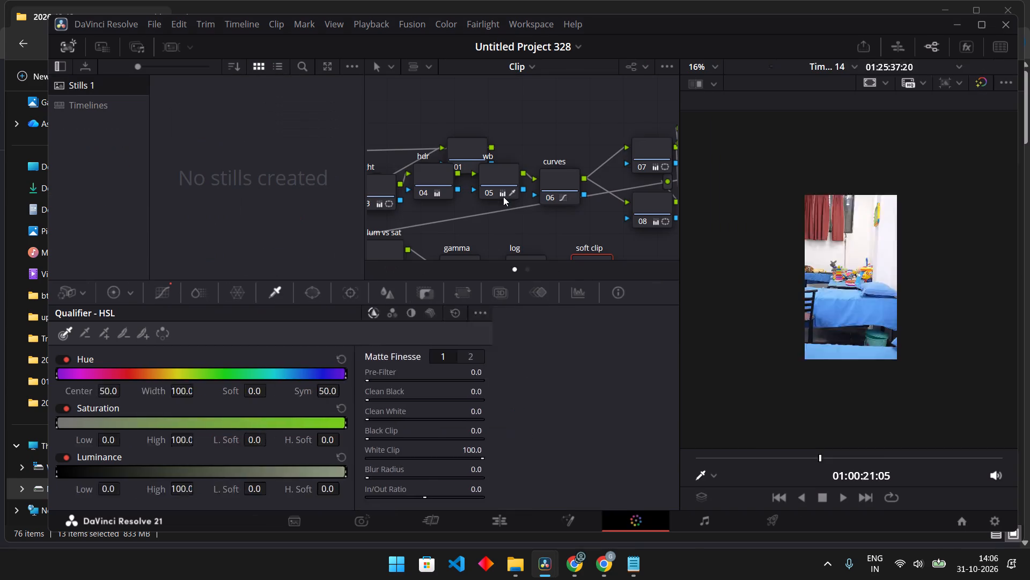
In the Edit page, delete clip C8790.MP4 from the start of Timeline 14 and close the gap it leaves.
left_click(507, 525)
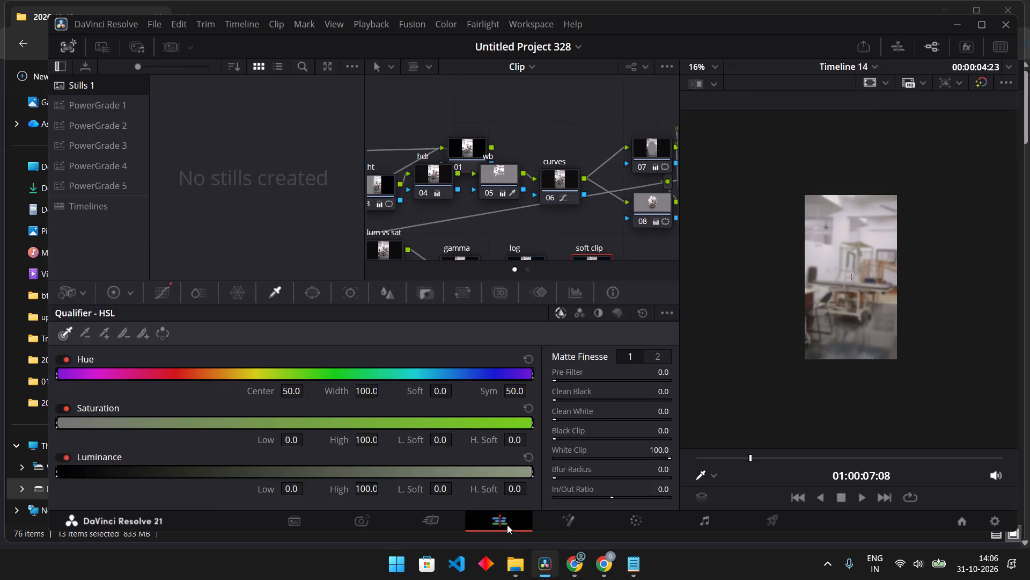
left_click_drag(339, 417, 162, 416)
key("space")
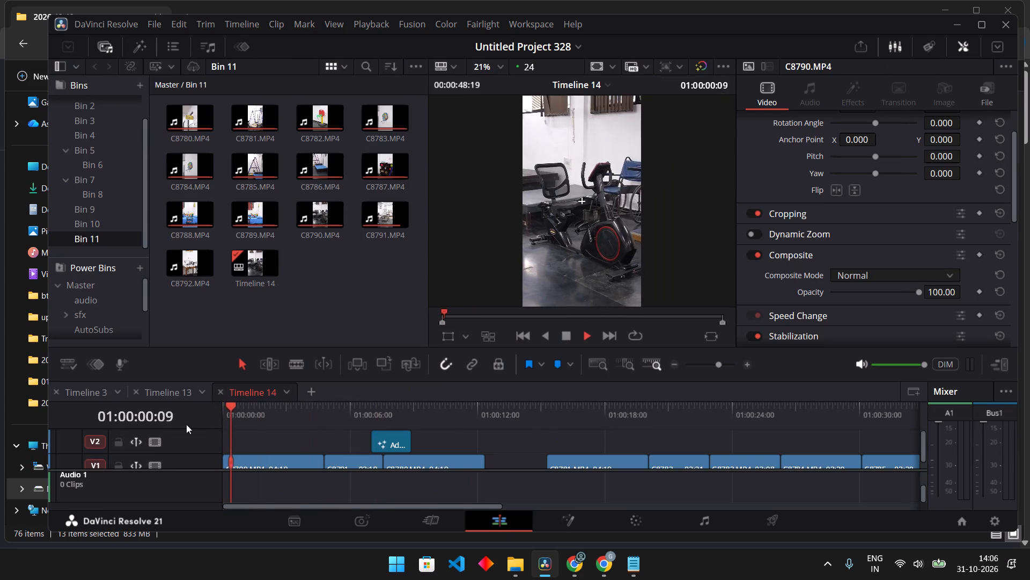
key("space")
left_click_drag(287, 436, 283, 468)
key("BackSpace")
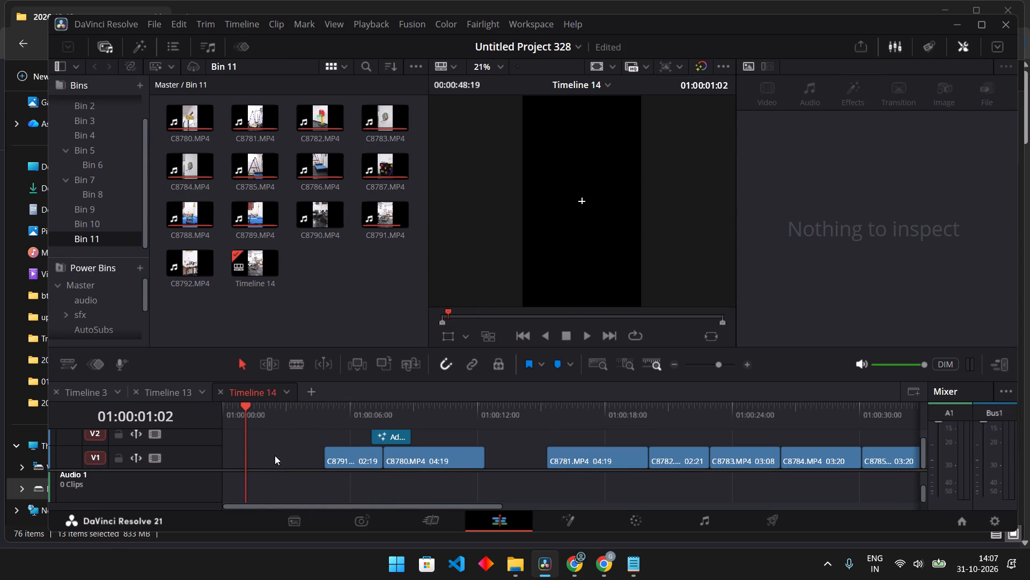
left_click(275, 455)
key("BackSpace")
Delete the adjustment clip on track V2 above the cut between C8791.MP4 and C8780.MP4.
left_click(282, 439)
key("BackSpace")
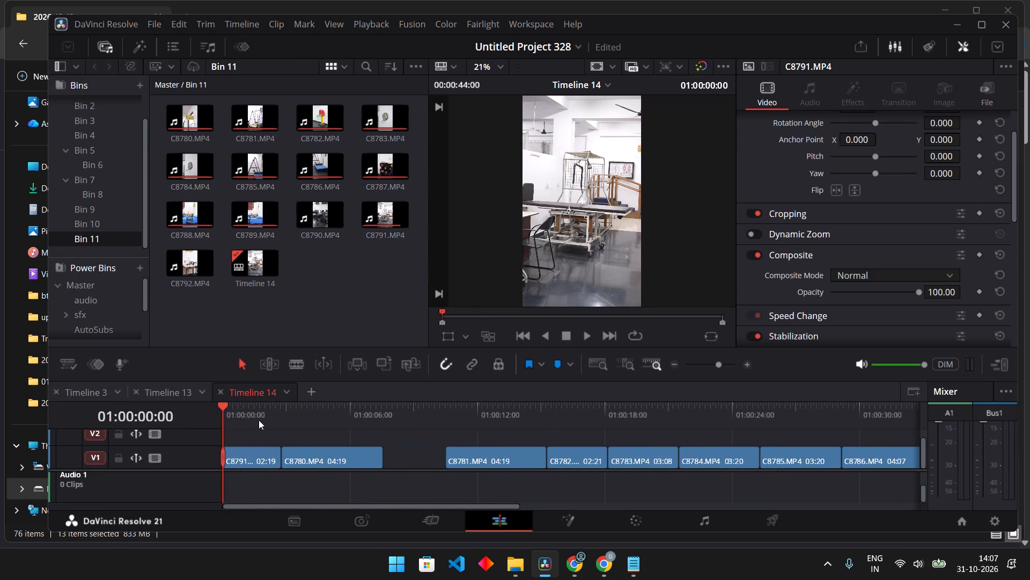
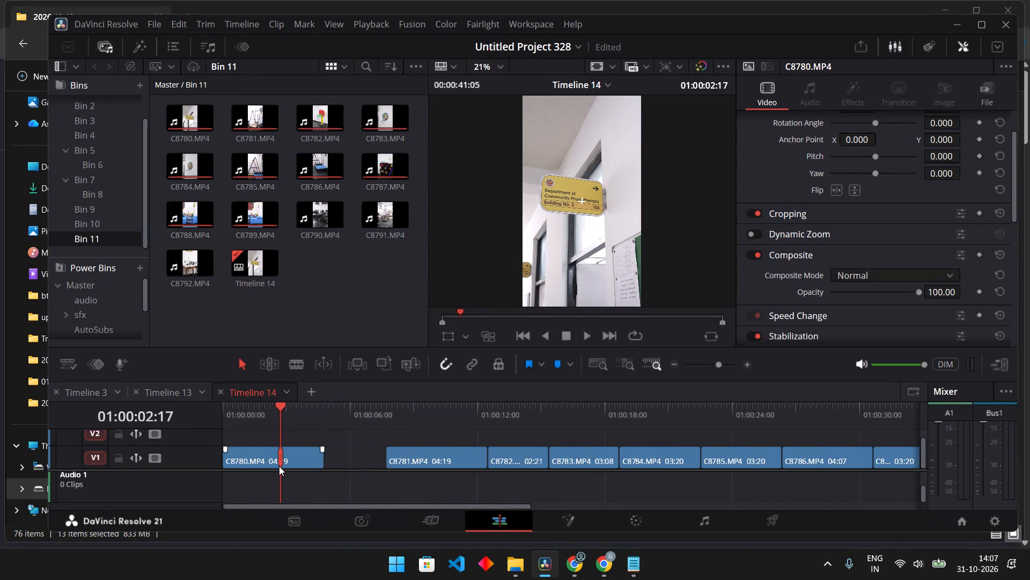
Close the gap between C8780.MP4 and C8781.MP4 on track V1.
left_click(357, 456)
key("BackSpace")
Stabilize all the video clips on track V1 of Timeline 14 together.
left_click_drag(295, 440, 551, 465)
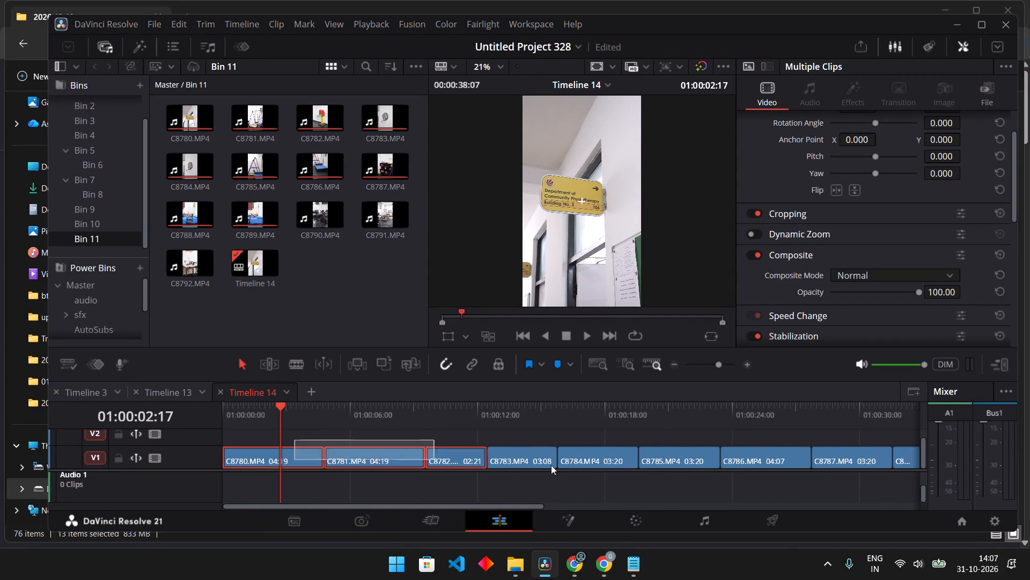
left_click_drag(551, 465, 979, 487)
middle_click_drag(275, 446, 1029, 439)
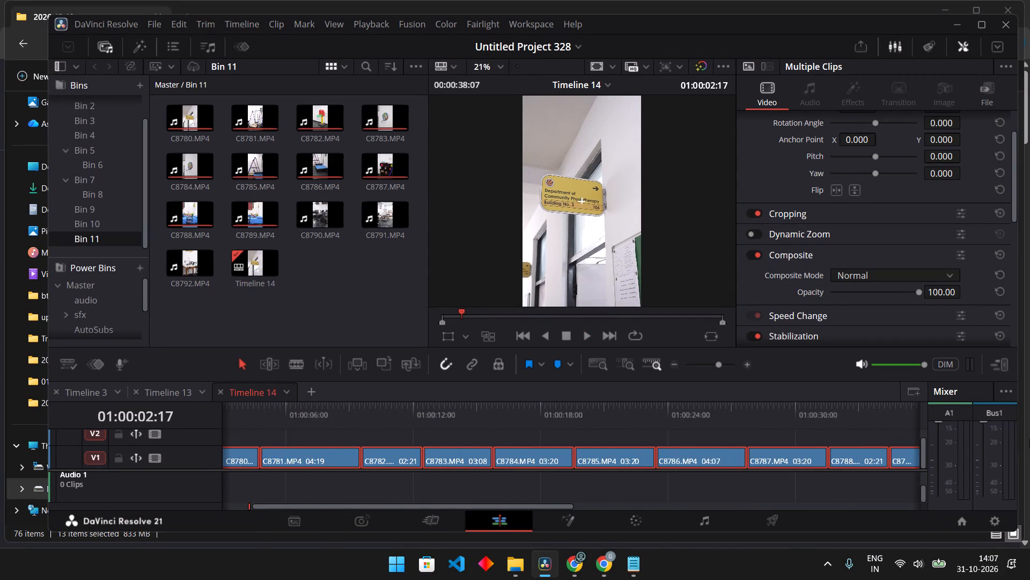
middle_click_drag(1029, 439, 1029, 438)
scroll(849, 323, "down", 2)
left_click(888, 274)
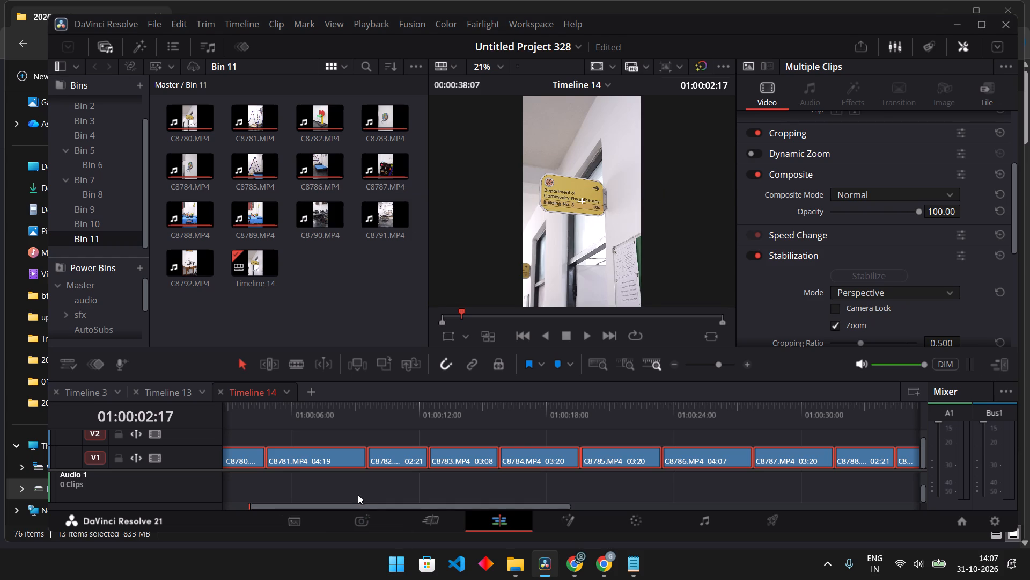
Play the opening, trim the start of C8780.MP4 to 01:00:01:01, and close the gap left before it.
middle_click_drag(351, 432, 676, 405)
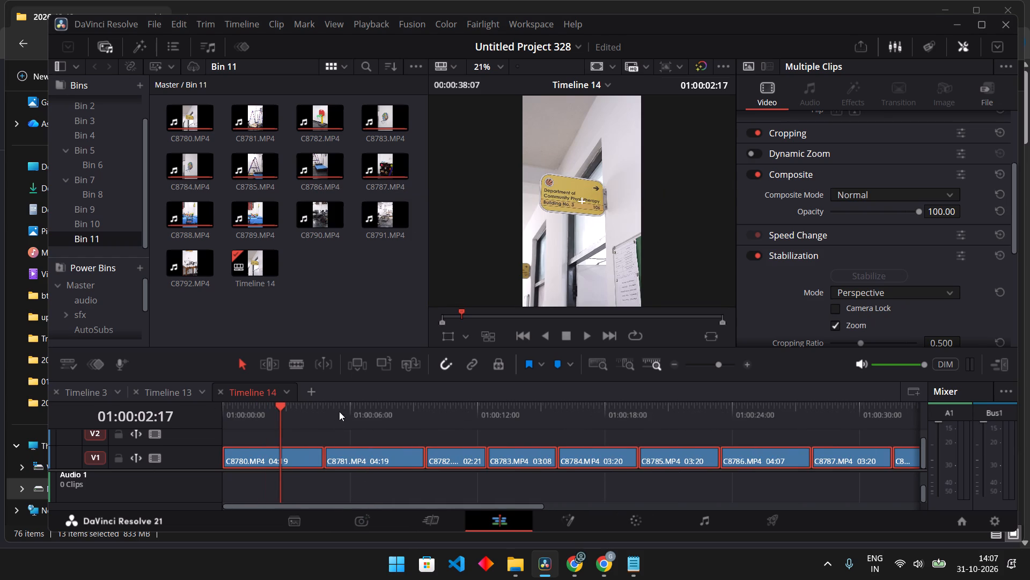
left_click_drag(285, 416, 217, 427)
left_click(250, 477)
key("space")
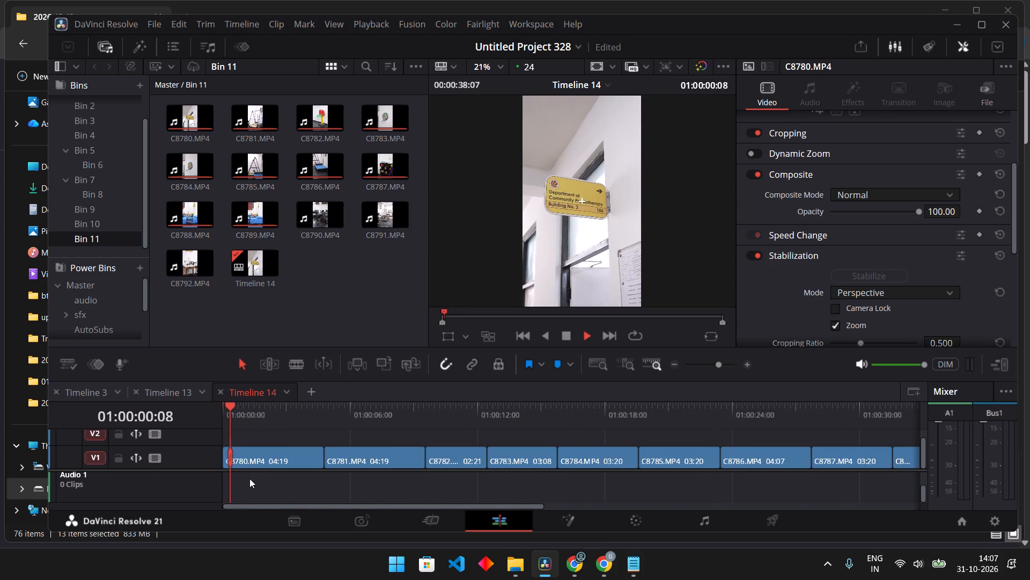
key("space")
left_click_drag(233, 416, 209, 417)
key("space")
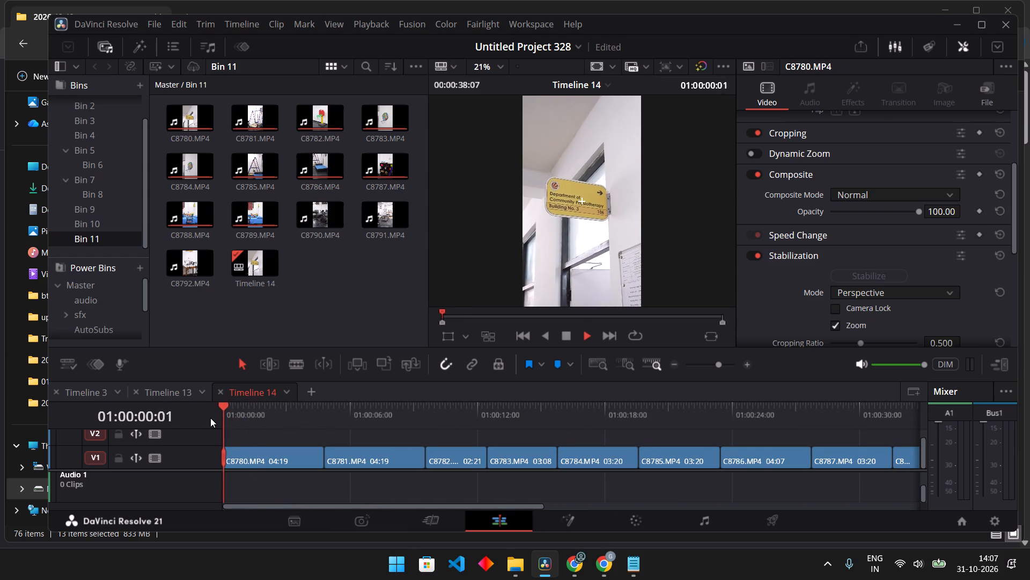
key("space")
left_click(269, 460)
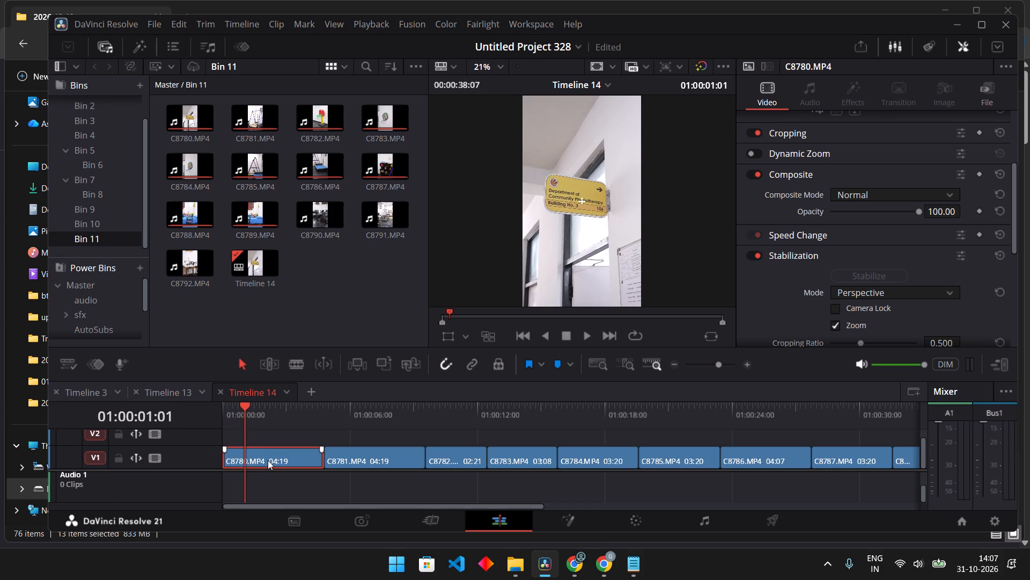
key("shift+braceleft")
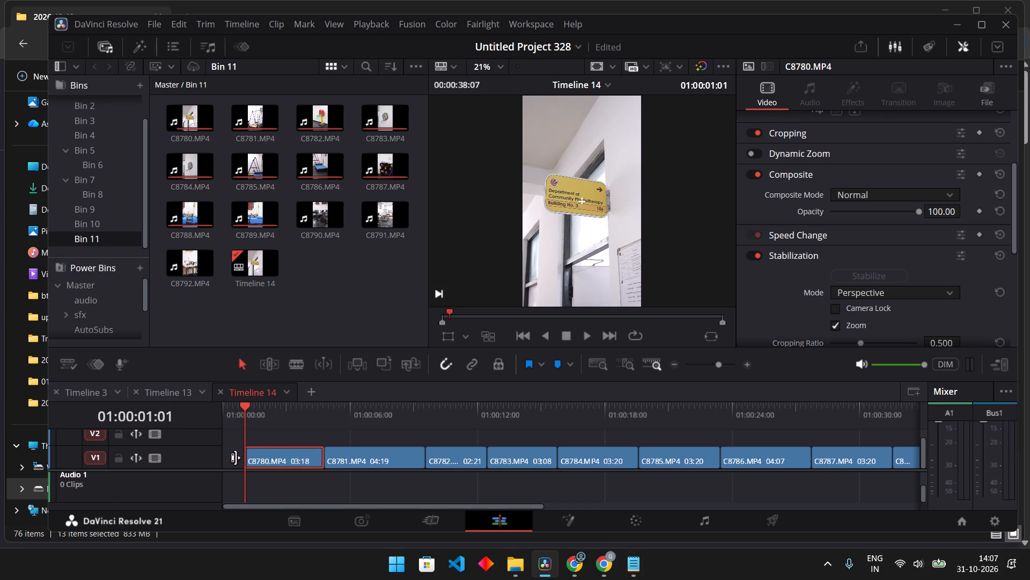
left_click(236, 458)
left_click(234, 460)
key("BackSpace")
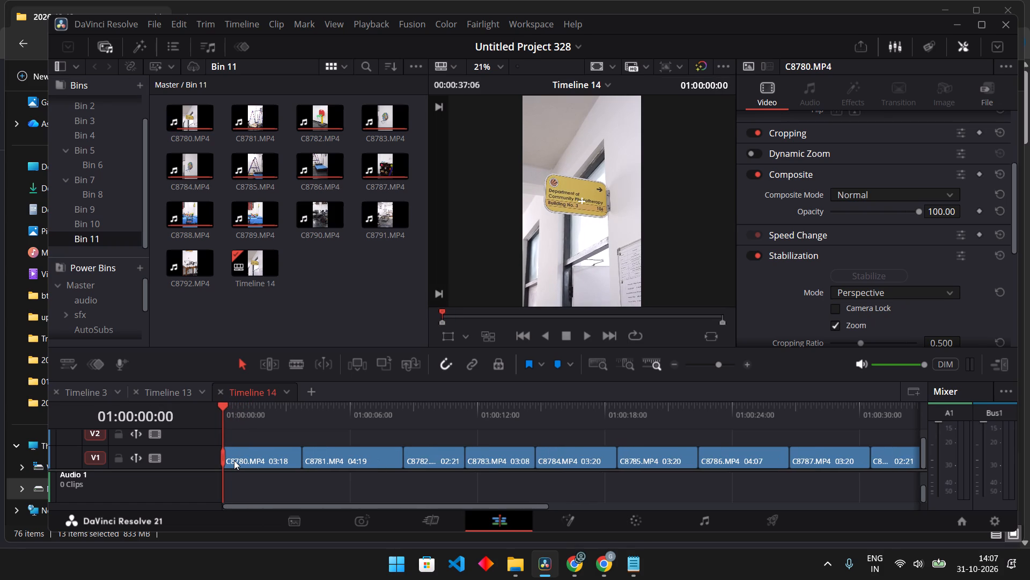
Audition the Interstellar, HOME Resonance, himawari and disrots tracks from the audio power bin as background music.
left_click(102, 300)
double_click(236, 270)
key("space")
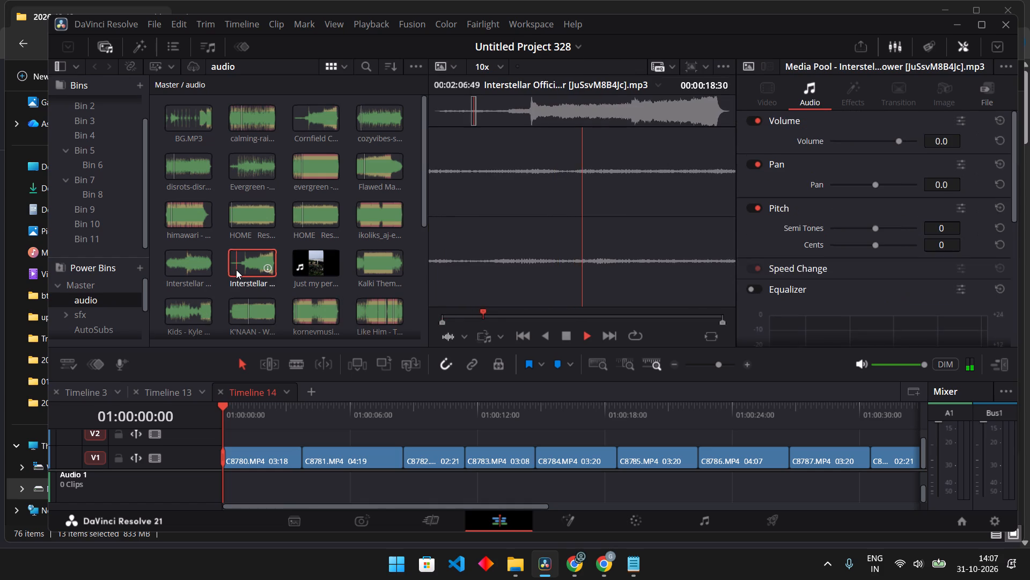
double_click(243, 214)
key("space")
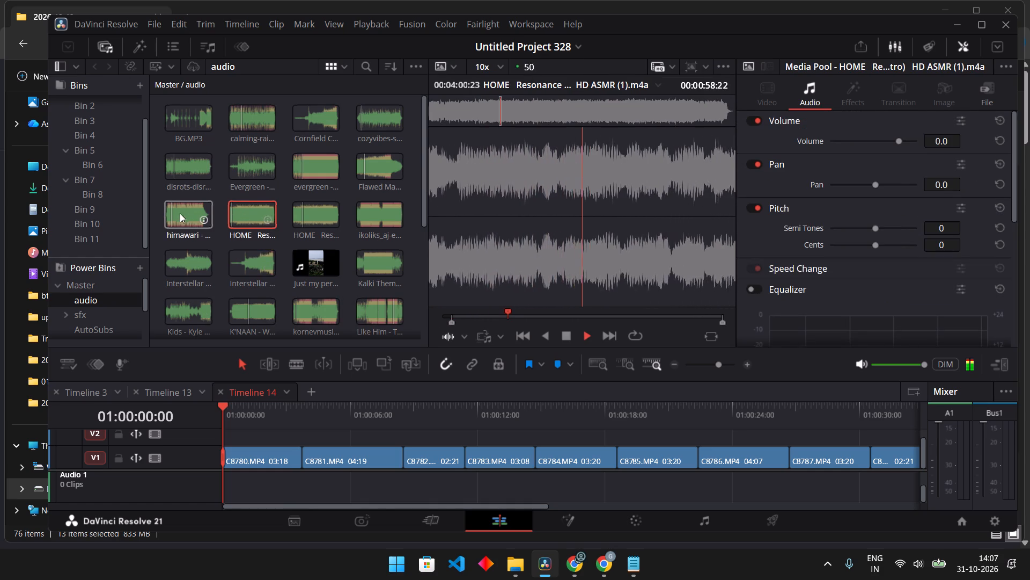
double_click(176, 212)
key("space")
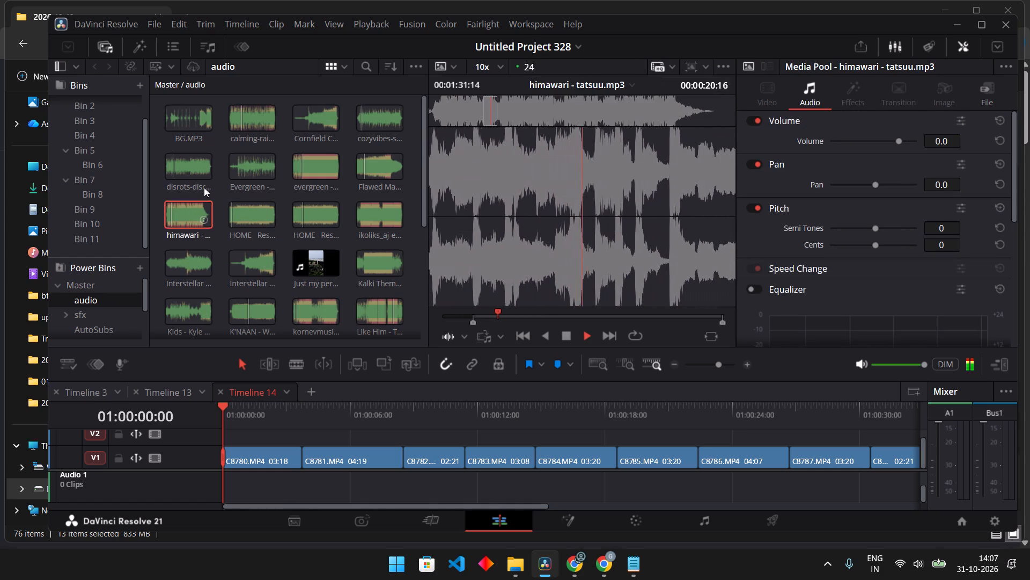
double_click(185, 168)
key("space")
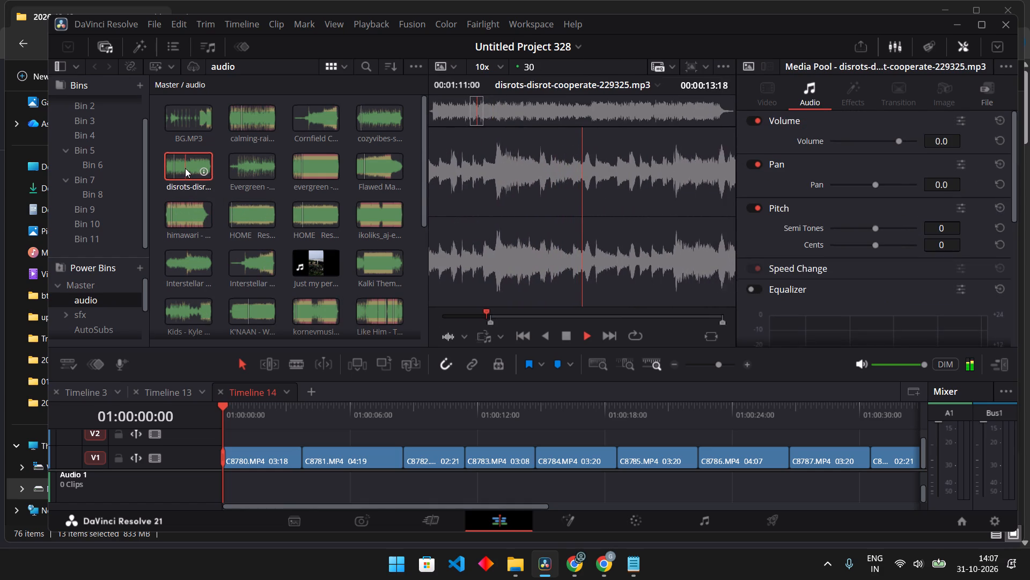
key("space")
Add disrots-disrot-cooperate-229325.mp3 to track A1 from the start of Timeline 14.
left_click_drag(181, 164, 190, 178)
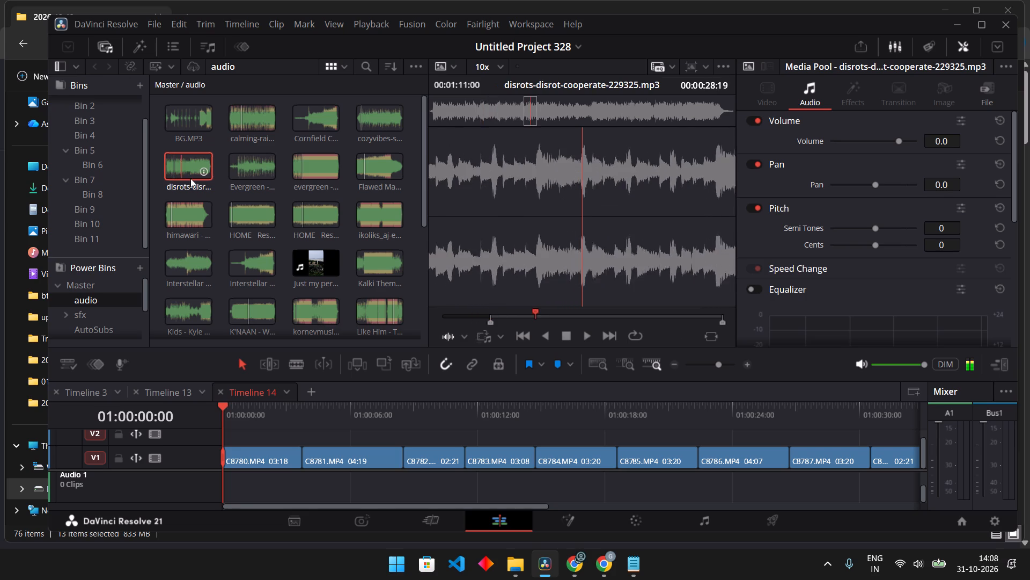
left_click_drag(190, 178, 222, 483)
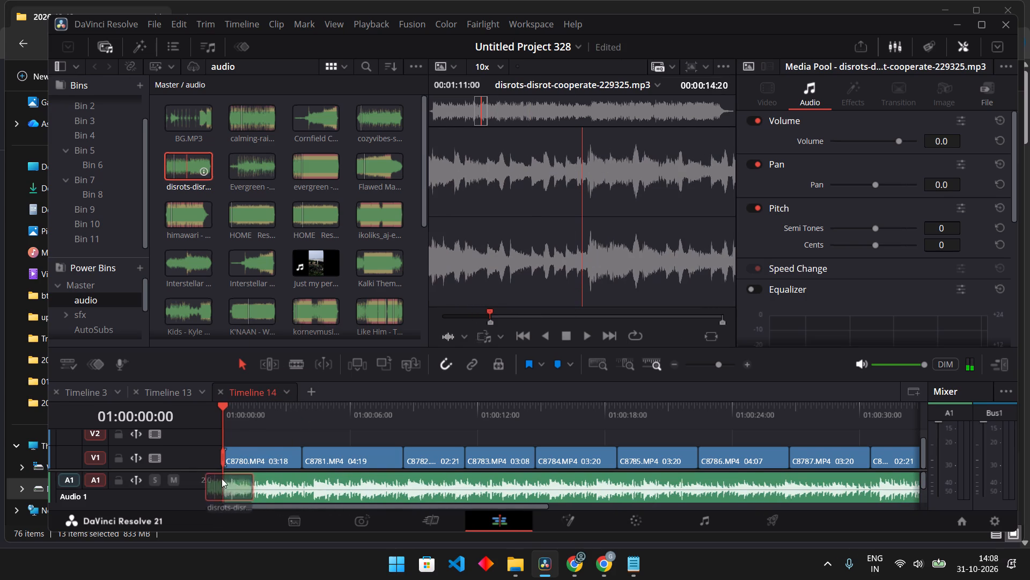
Listen to the opening against the music and move C8781.MP4 to 01:00:02:03, overwriting the end of C8780.MP4.
key("space")
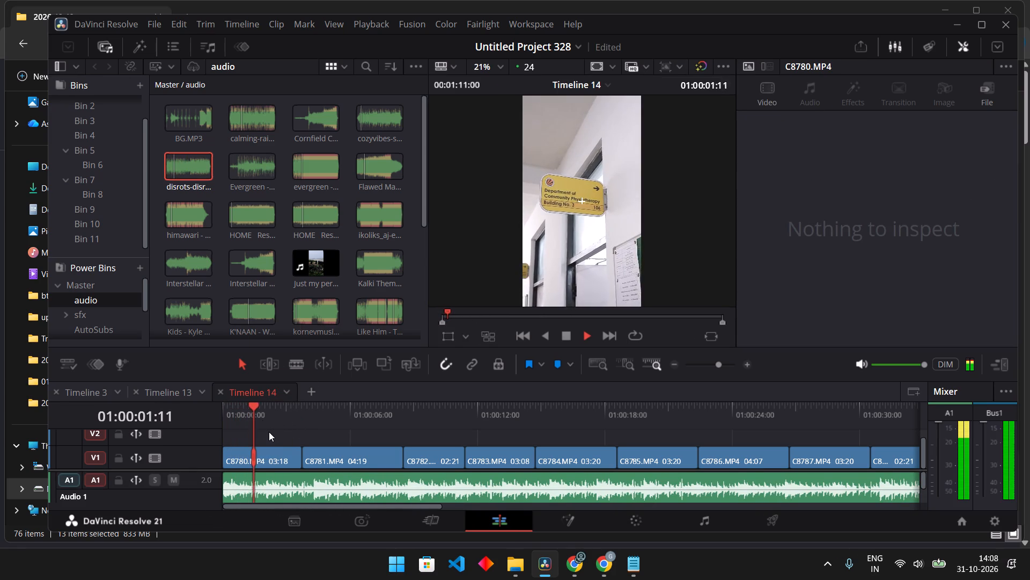
key("space")
left_click_drag(252, 412, 205, 411)
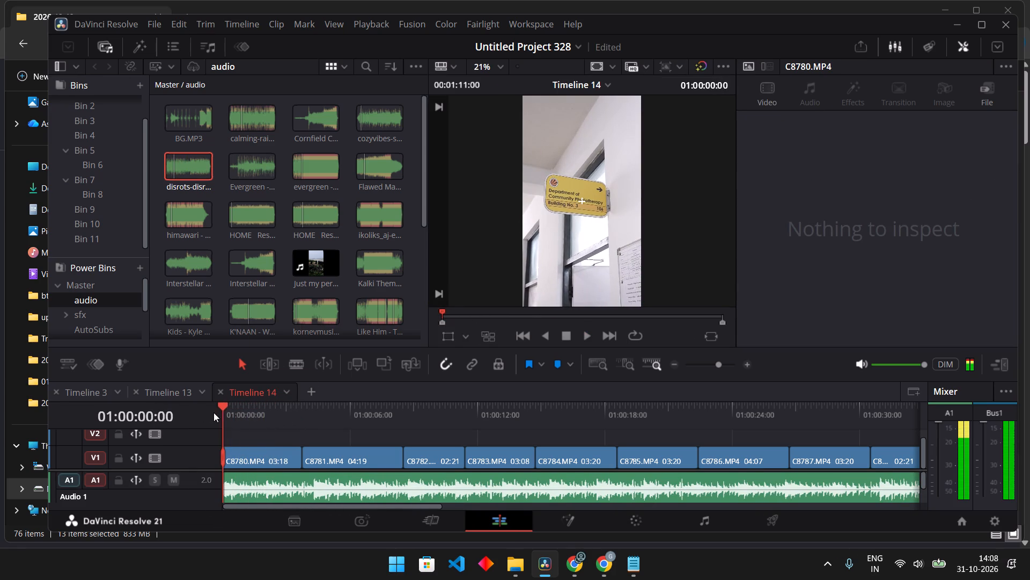
key("space")
left_click(313, 422)
key("space")
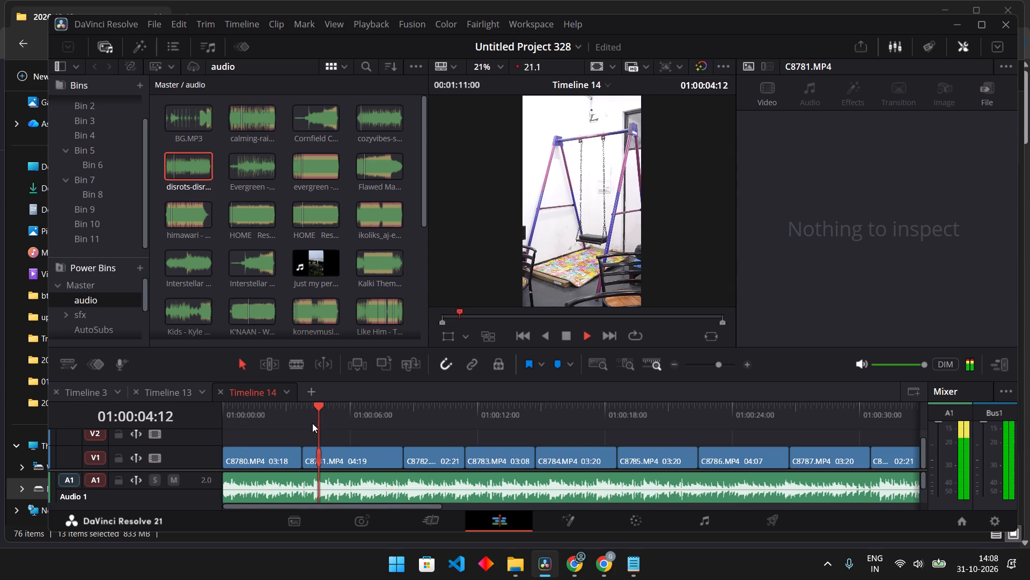
left_click_drag(313, 418, 231, 423)
left_click_drag(230, 421, 203, 412)
key("space")
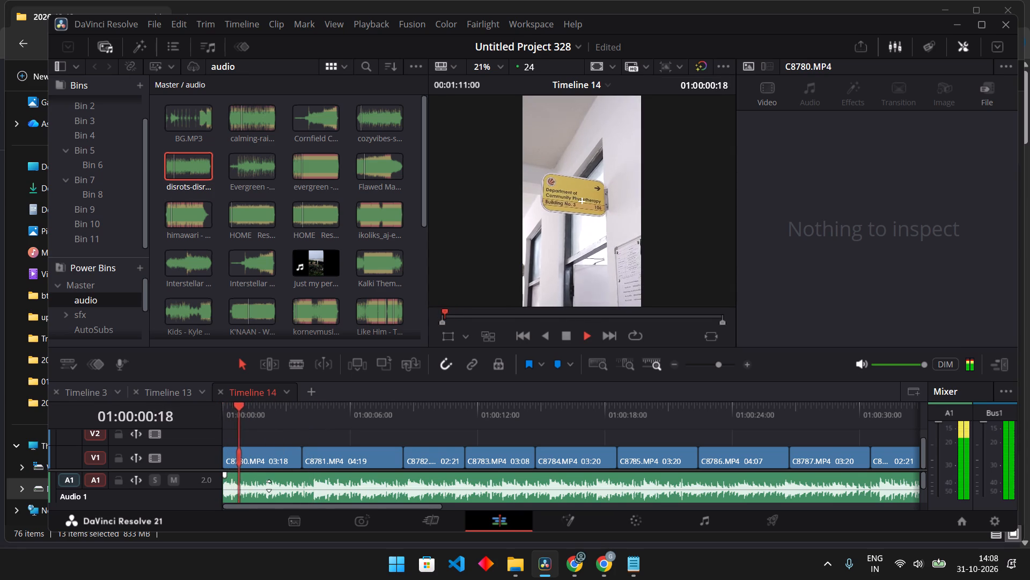
key("space")
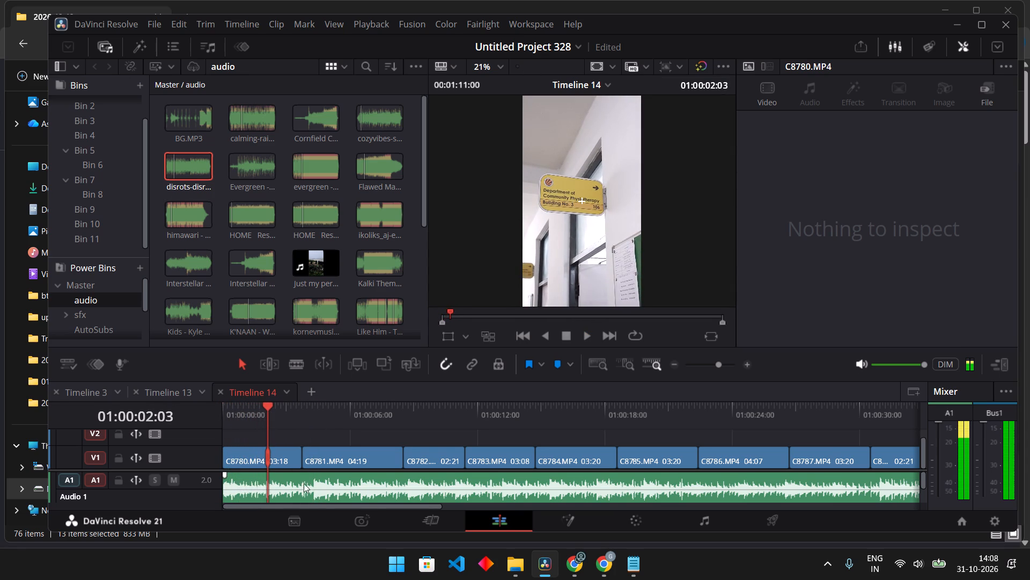
left_click_drag(328, 462, 292, 458)
Play on to 01:00:04:07 and move C8782.MP4 there, overwriting the end of C8781.MP4.
key("space")
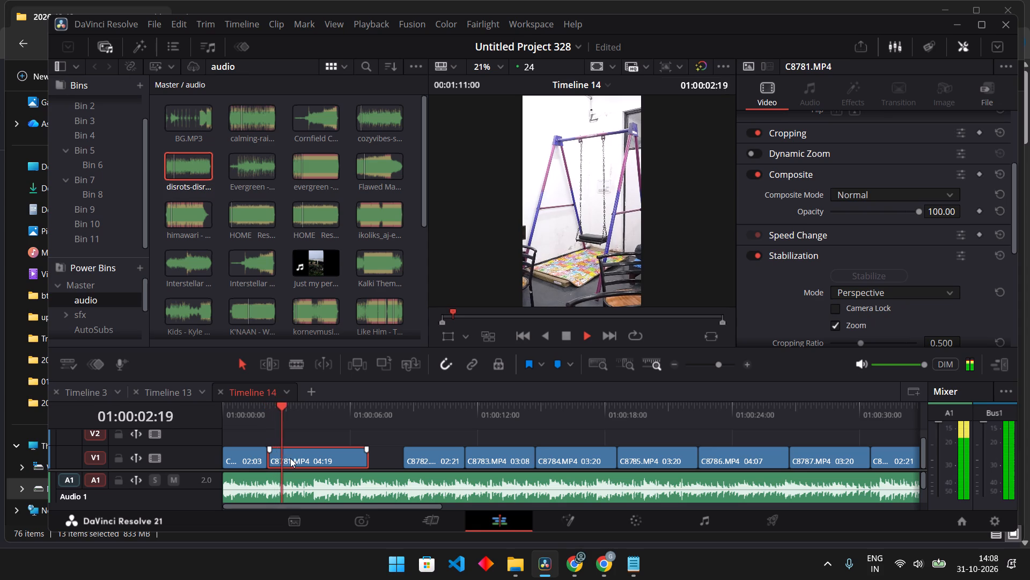
key("space")
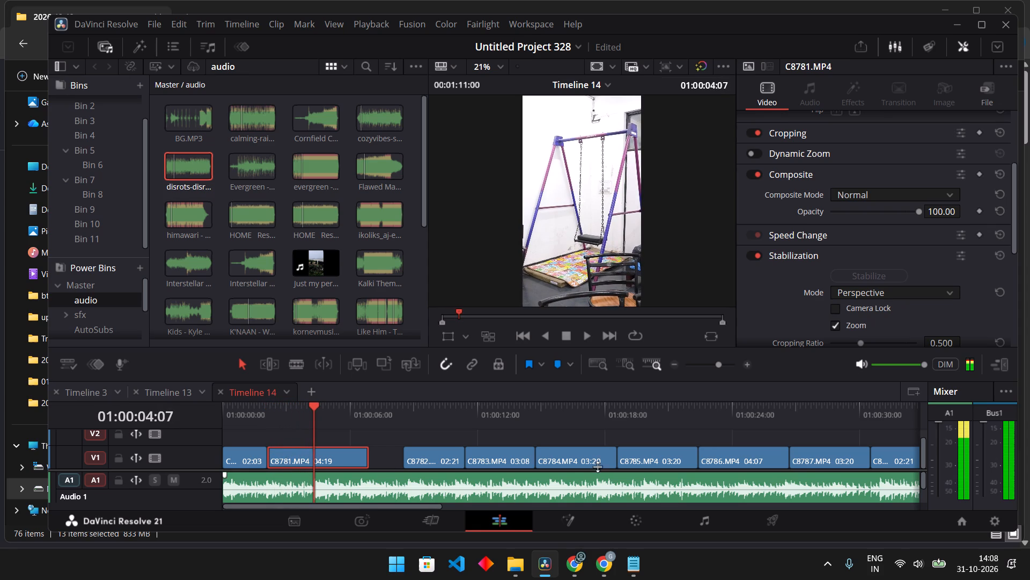
left_click_drag(437, 450, 349, 456)
Play on to 01:00:06:09 and move C8783.MP4 there, overwriting the end of C8782.MP4.
key("space")
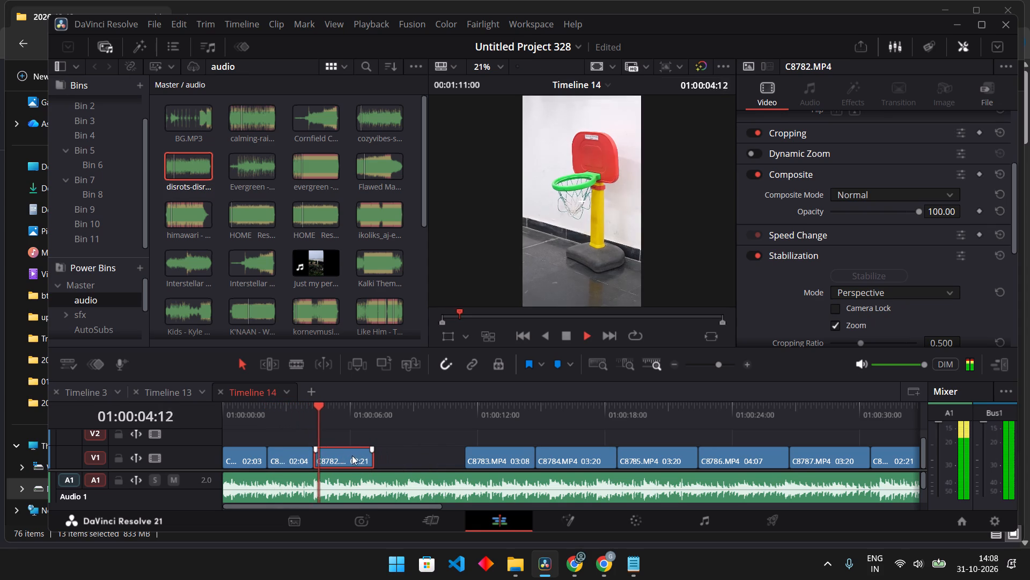
key("space")
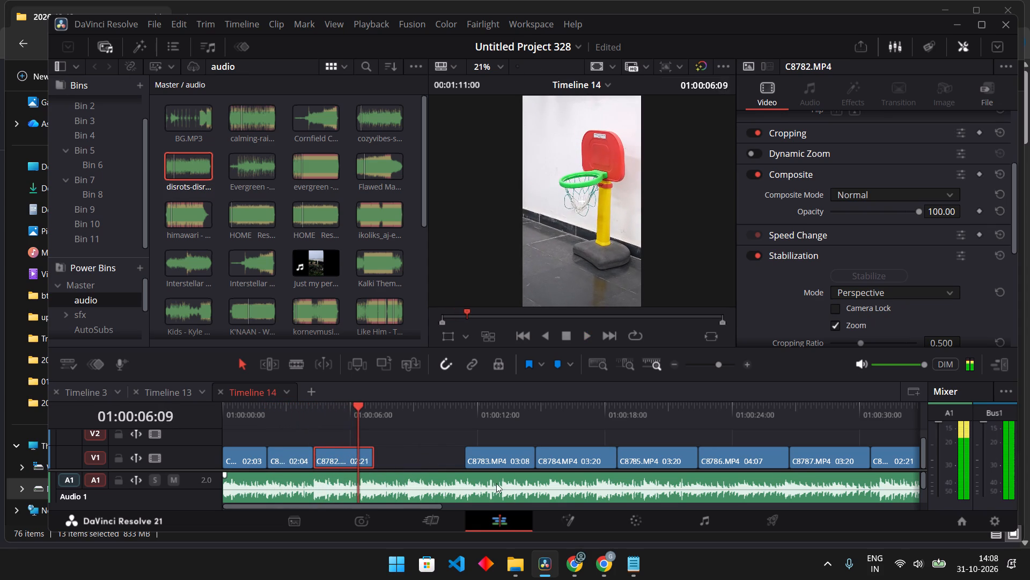
left_click_drag(490, 456, 383, 462)
Play on to 01:00:08:17 and move C8784.MP4 there, overwriting the end of C8783.MP4.
key("space")
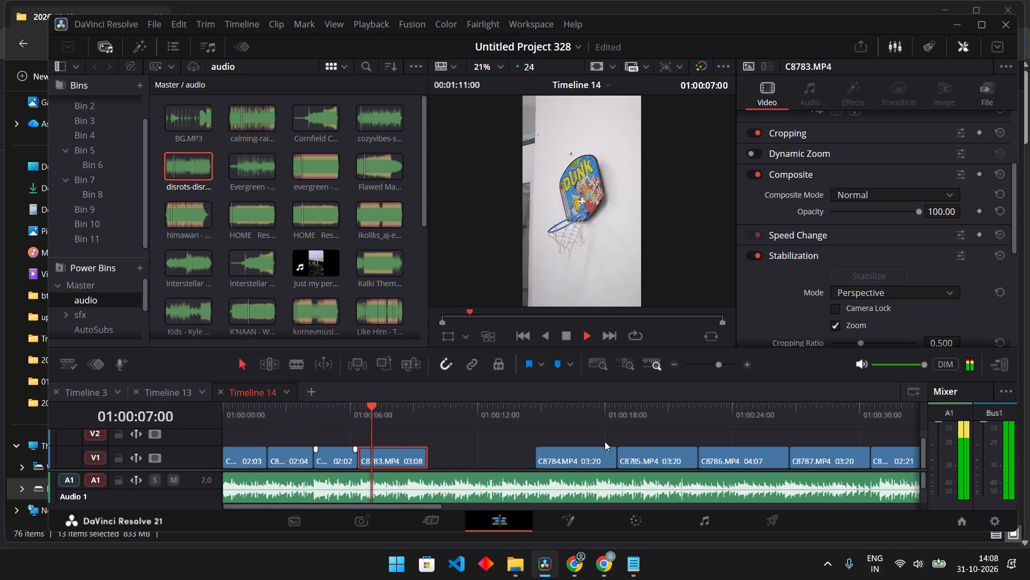
key("space")
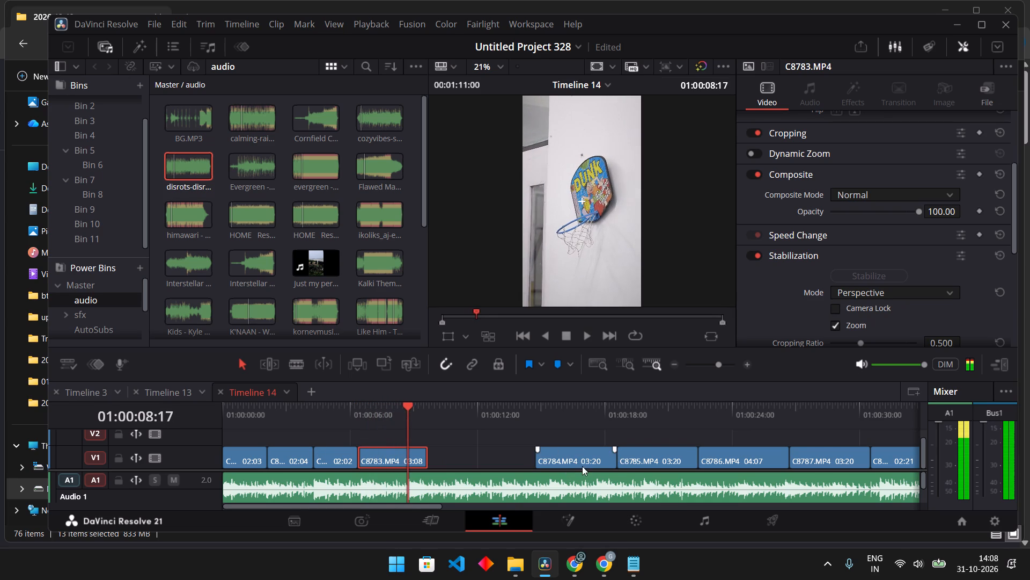
left_click_drag(577, 458, 454, 468)
Replay the cut from C8783.MP4 to C8784.MP4 and overwrite C8784.MP4 with C8785.MP4 at 01:00:08:17.
key("space")
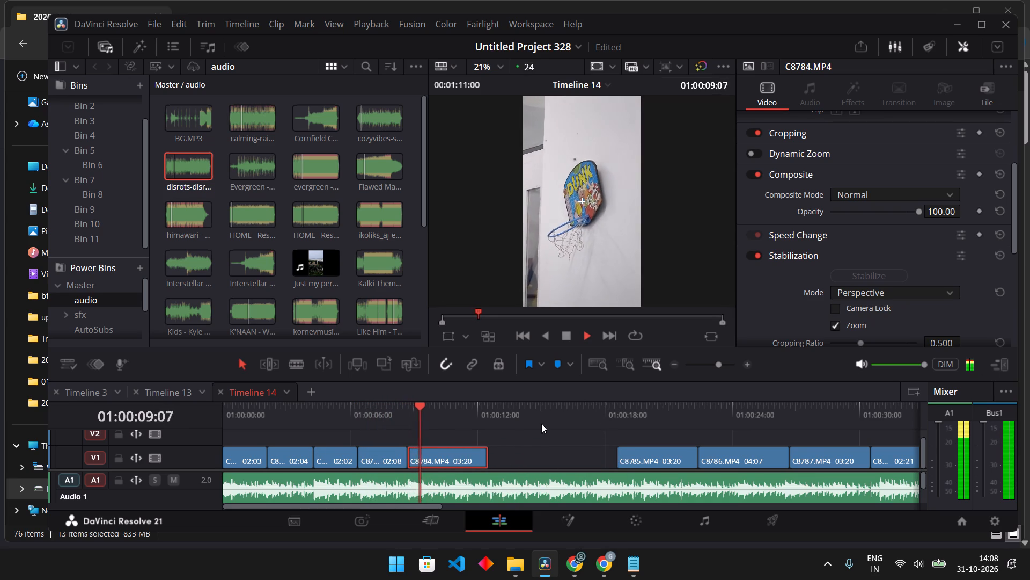
key("space")
left_click(384, 417)
key("space")
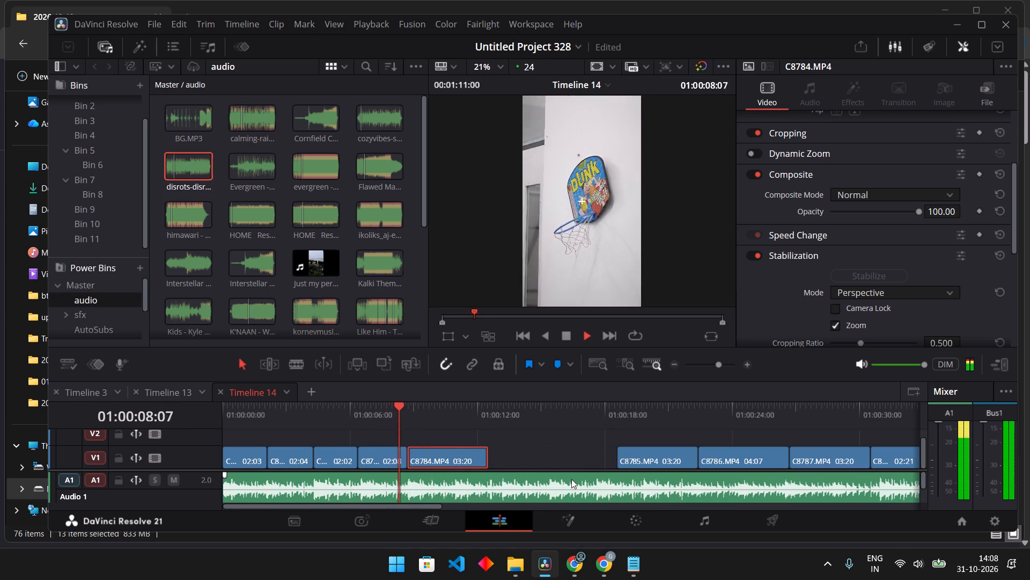
key("space")
left_click_drag(397, 415, 406, 417)
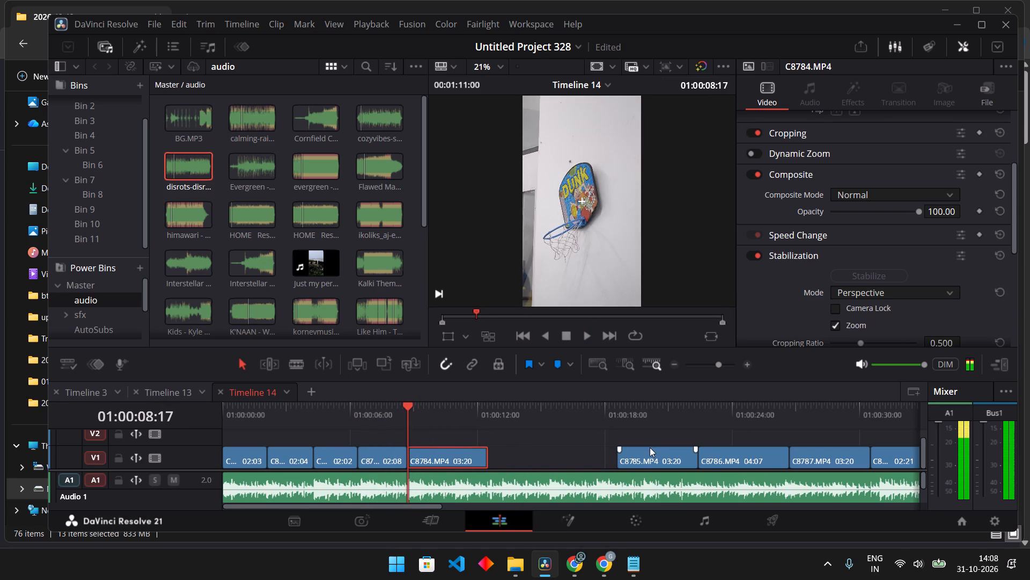
left_click_drag(638, 457, 431, 460)
Trim the start of C8785.MP4 to 01:00:09:18 and move the clip back against the end of C8783.MP4.
key("space")
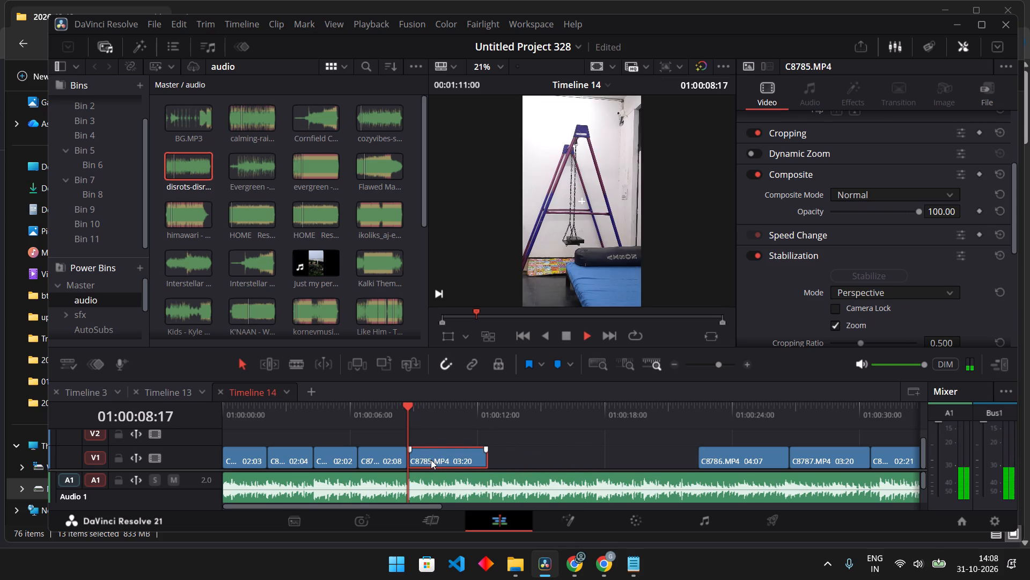
key("space")
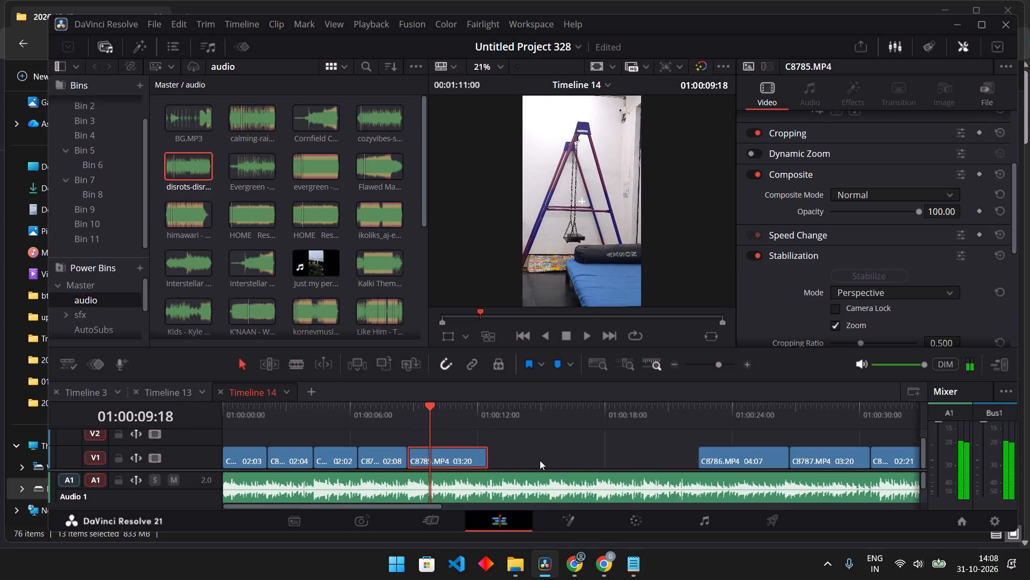
key("shift+braceleft")
left_click(424, 462)
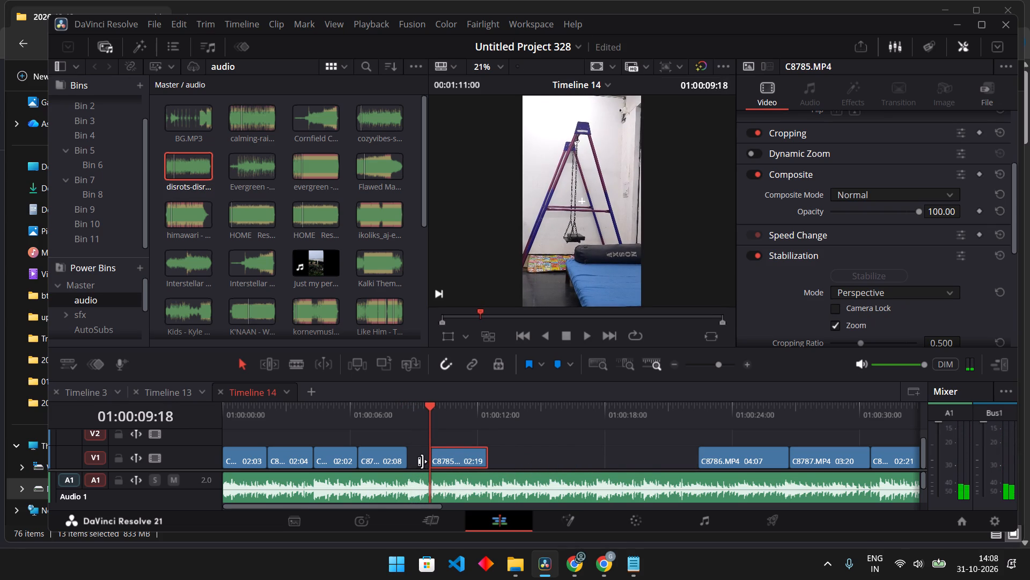
left_click_drag(465, 461, 445, 458)
Replay from 01:00:08:06 to 01:00:11:00 and move C8786.MP4 there, overwriting the end of C8785.MP4.
left_click(398, 409)
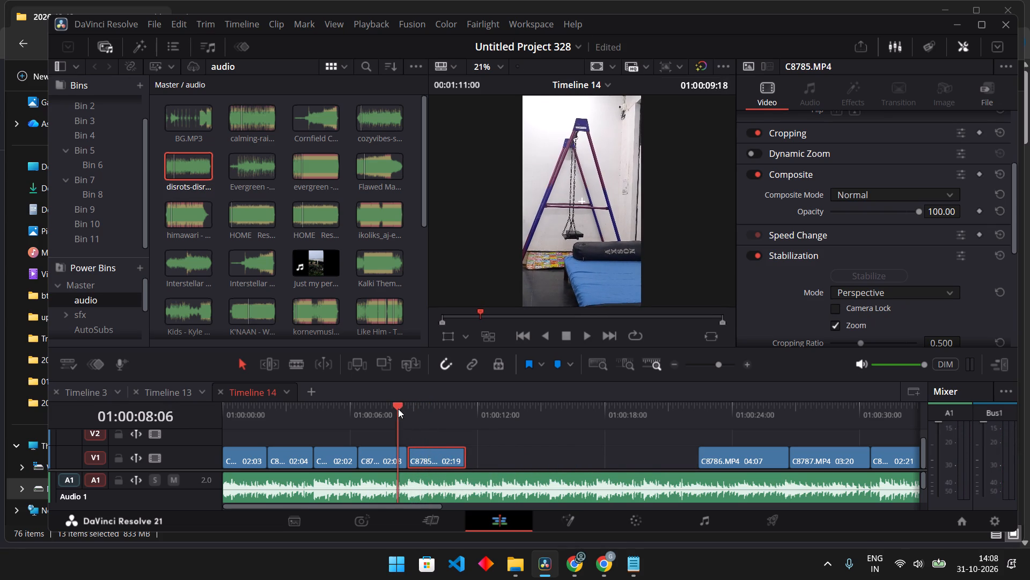
key("space")
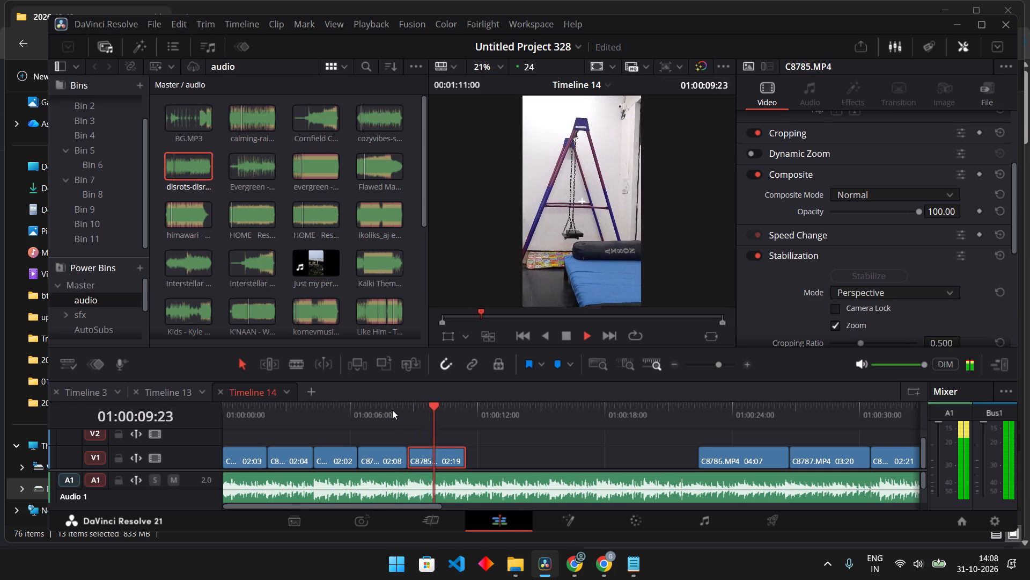
key("space")
key("space")
key("space")
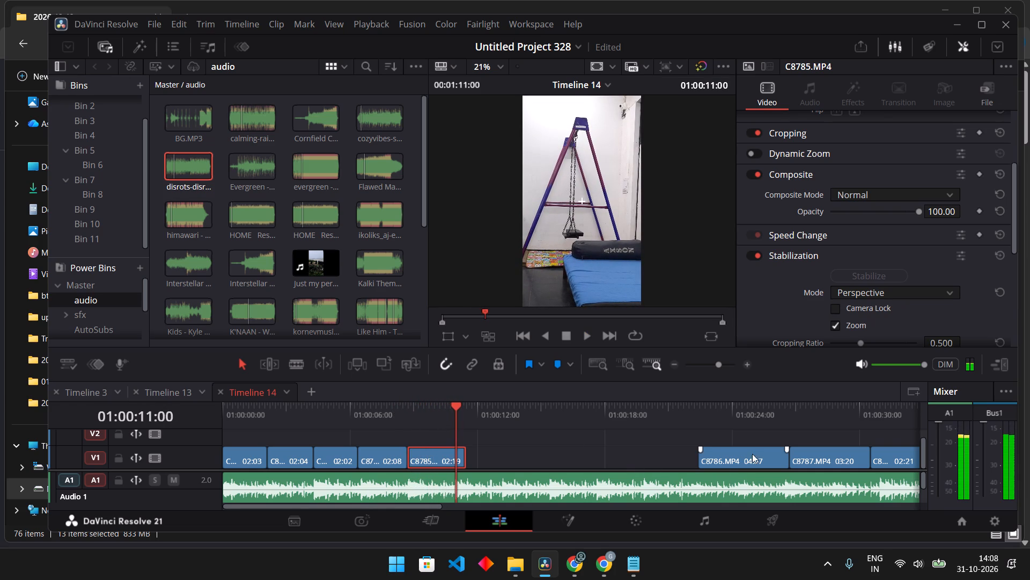
left_click_drag(728, 458, 488, 473)
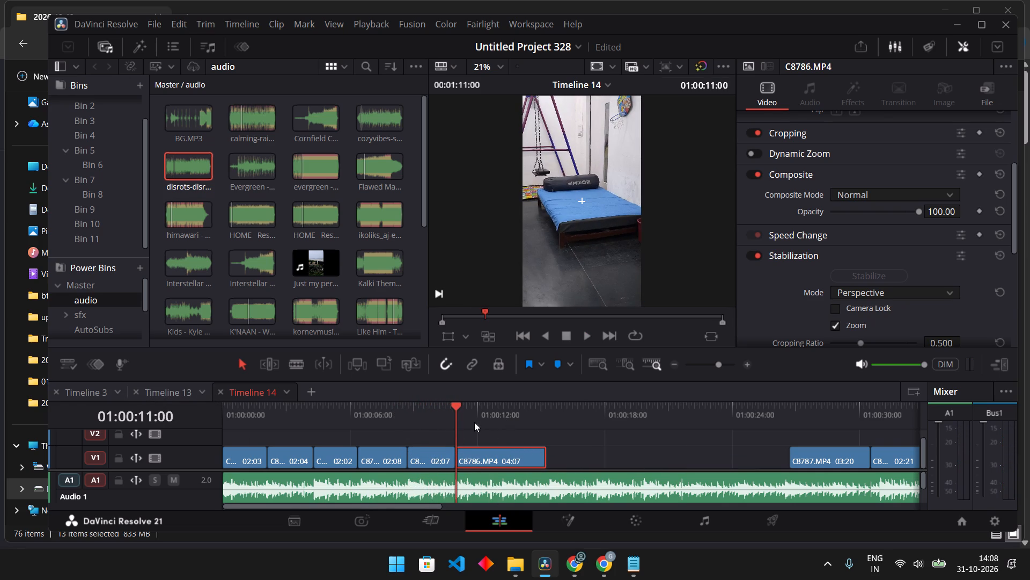
Show retime controls on C8786.MP4 and add speed points at 01:00:11:20 and 01:00:13:17.
left_click_drag(463, 415, 473, 435)
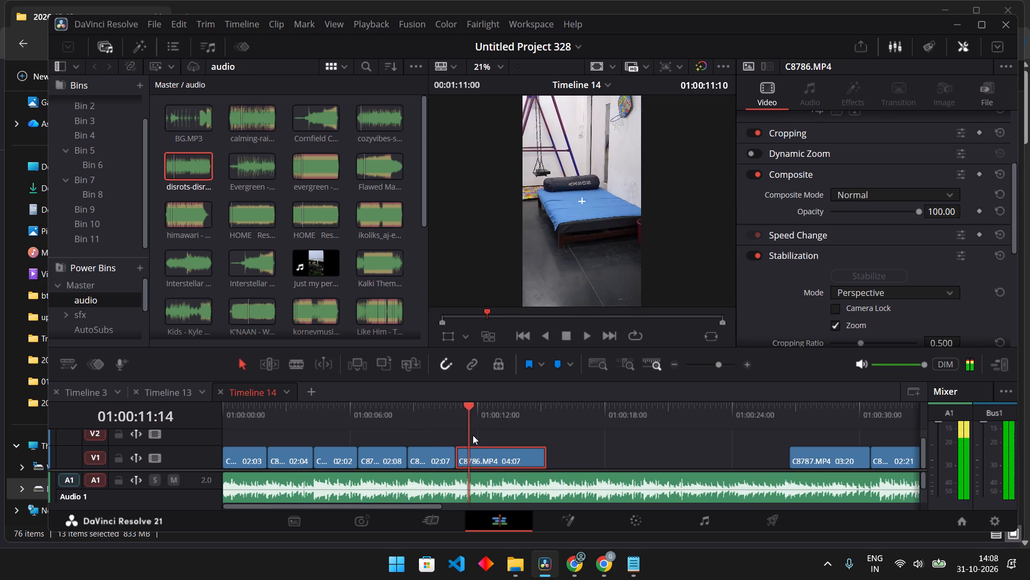
left_click_drag(473, 435, 474, 437)
key("ctrl+r")
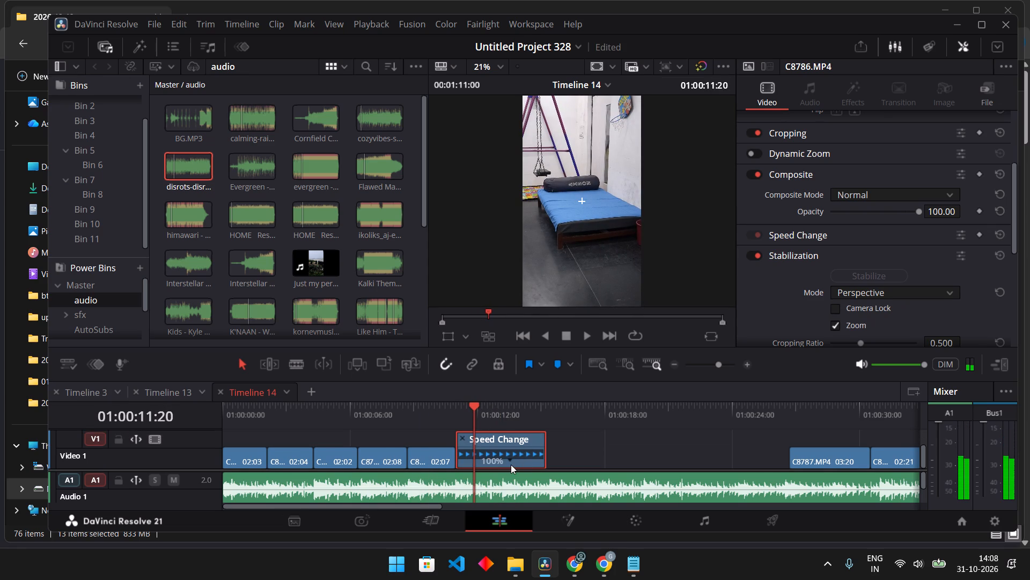
left_click(511, 461)
left_click(576, 436)
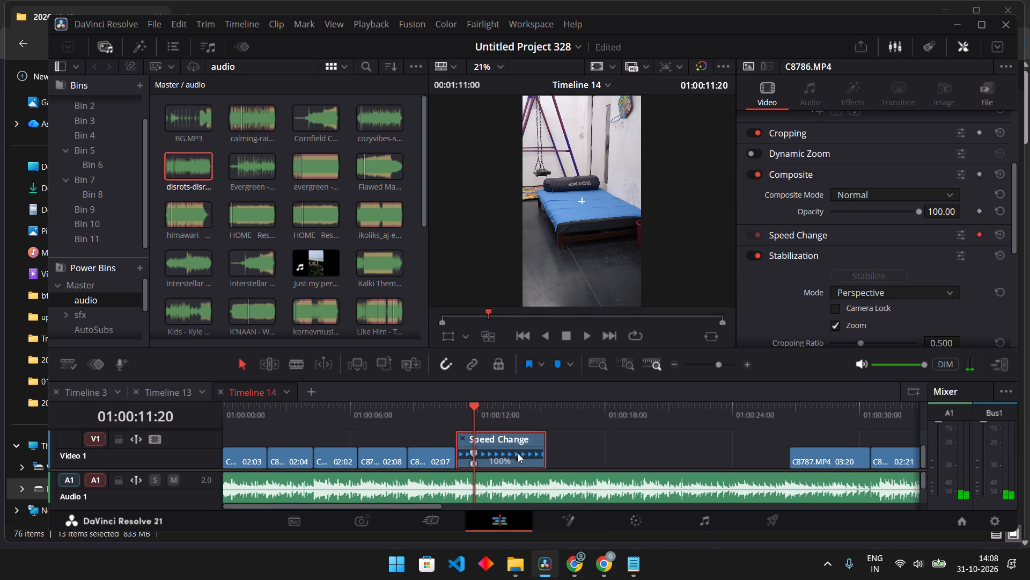
left_click(514, 422)
left_click(520, 459)
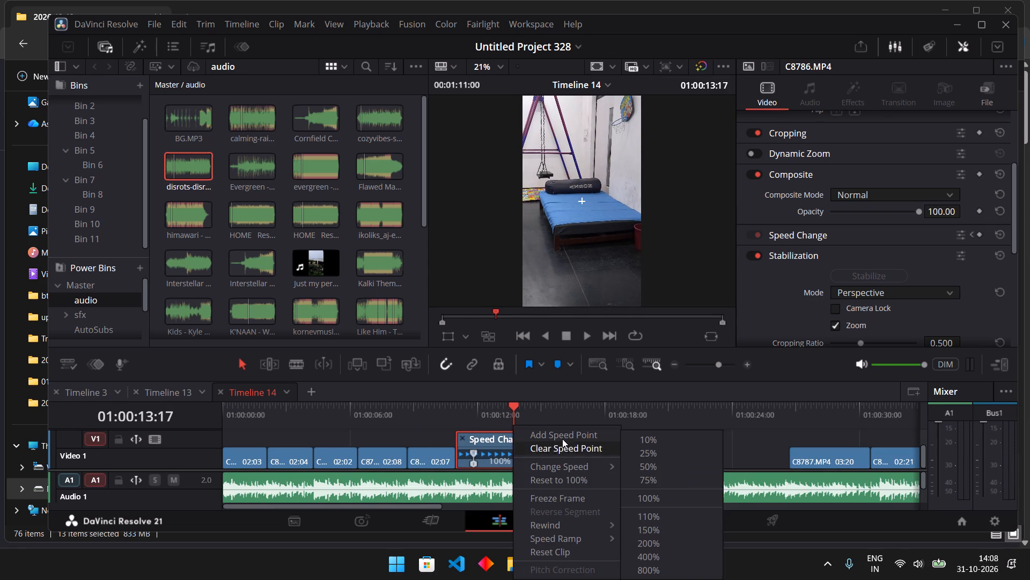
left_click(562, 439)
Trim C8786.MP4 to end just after its second speed point and start just before its first.
left_click_drag(544, 440, 524, 441)
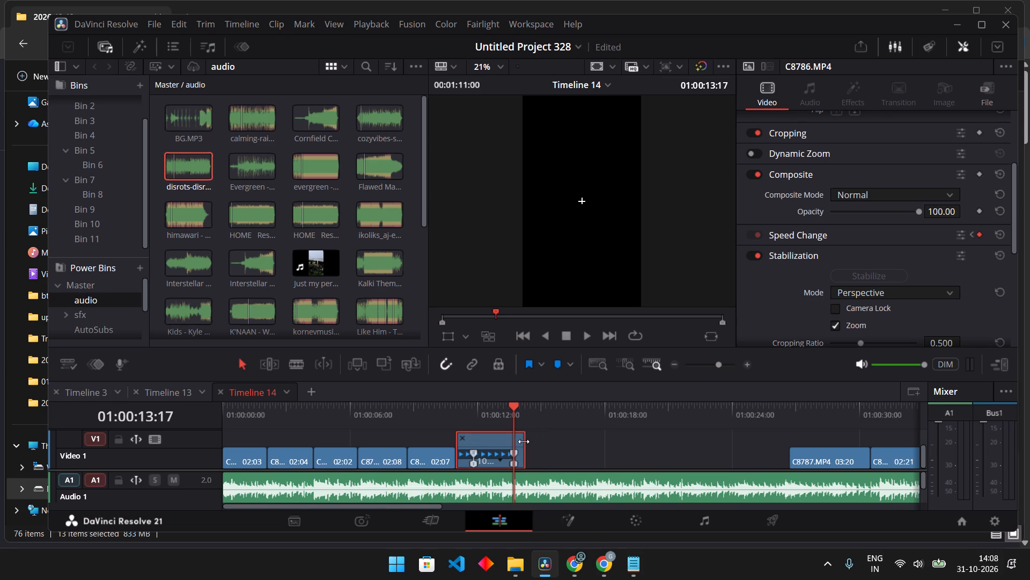
left_click_drag(524, 441, 521, 441)
left_click_drag(459, 443, 466, 444)
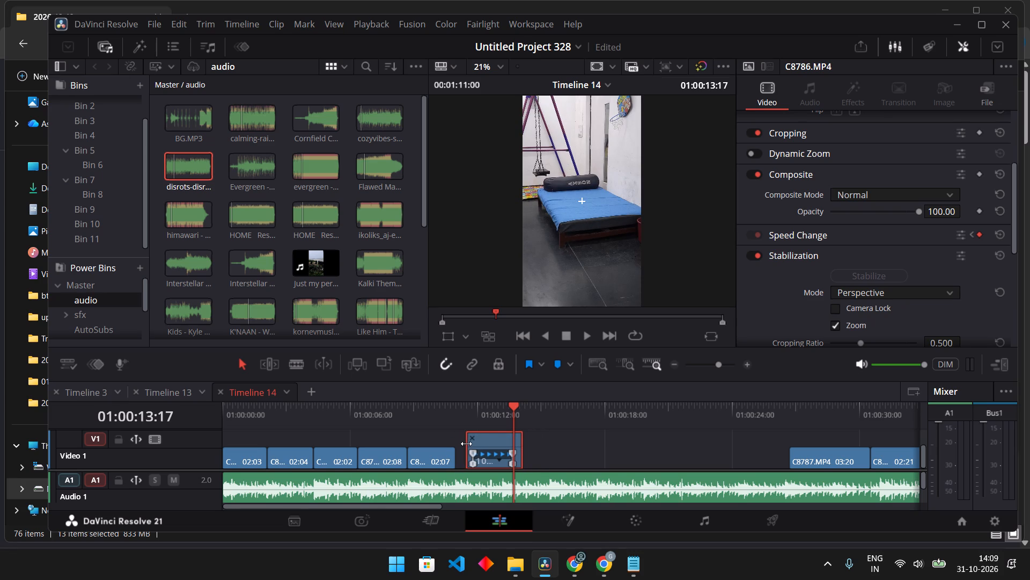
left_click_drag(466, 444, 465, 444)
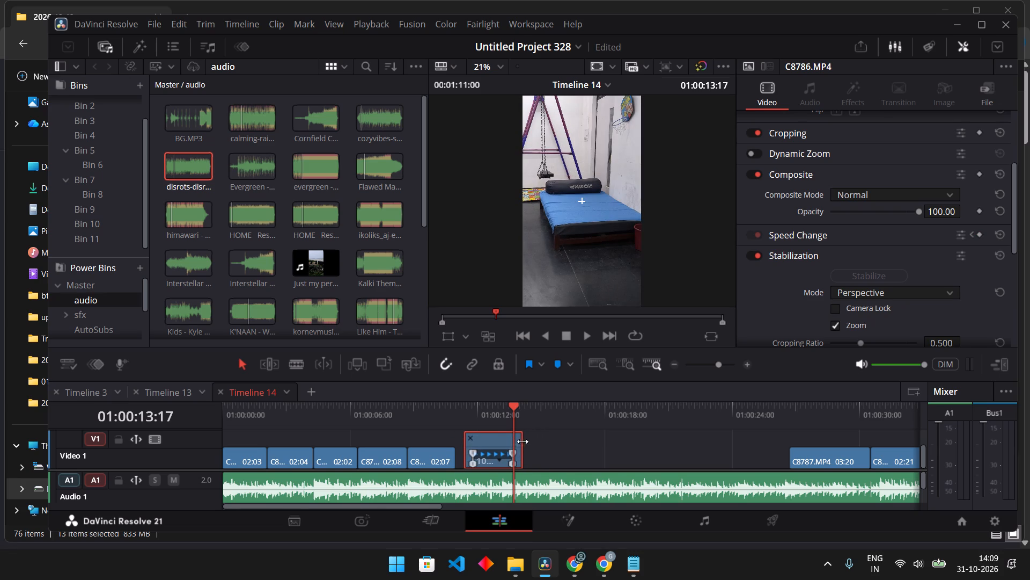
Stretch the segment between C8786.MP4's two speed points to slow it to 45%.
left_click_drag(511, 452, 538, 454)
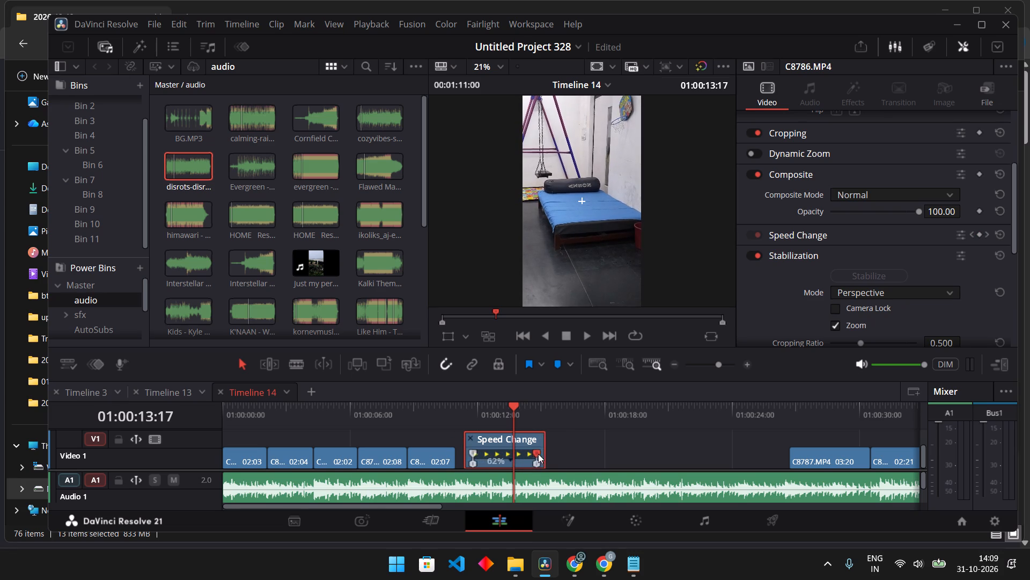
left_click_drag(538, 454, 561, 450)
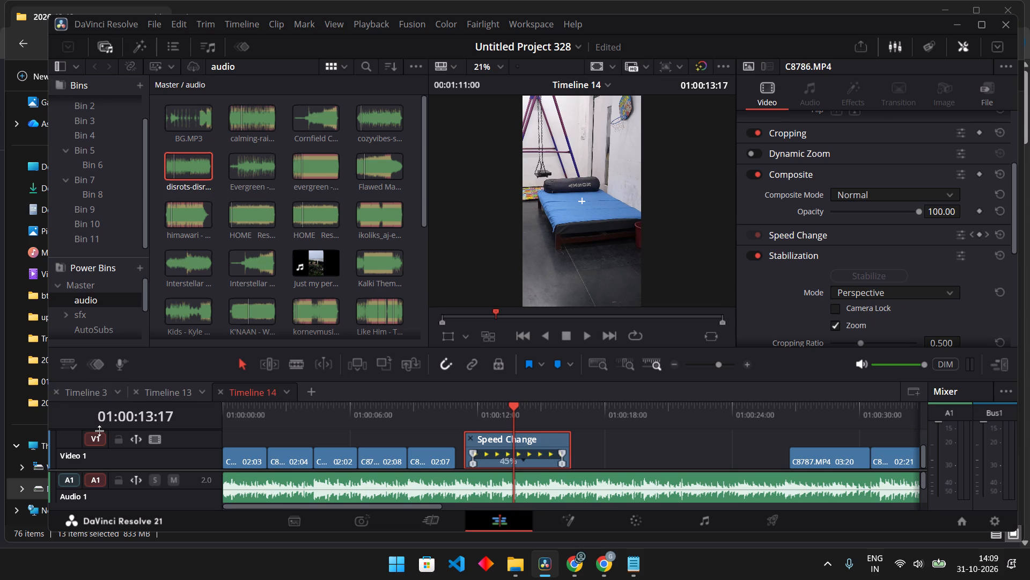
Show C8786.MP4's keyframe tracks in the timeline and select all of its Speed keyframes.
left_click(87, 369)
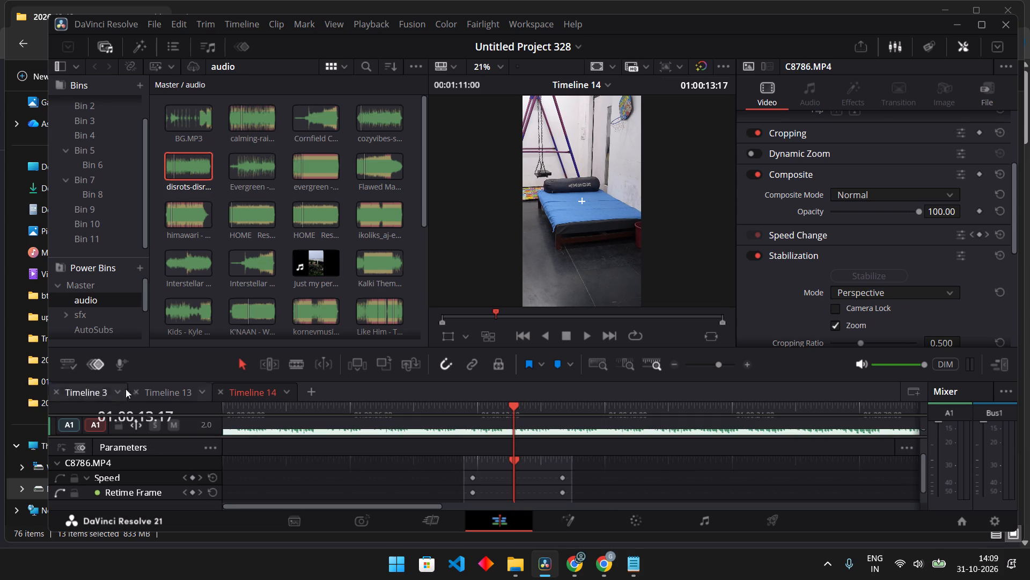
scroll(456, 474, "down", 2)
scroll(453, 474, "up", 3)
left_click_drag(452, 415, 441, 259)
left_click_drag(615, 470, 512, 487)
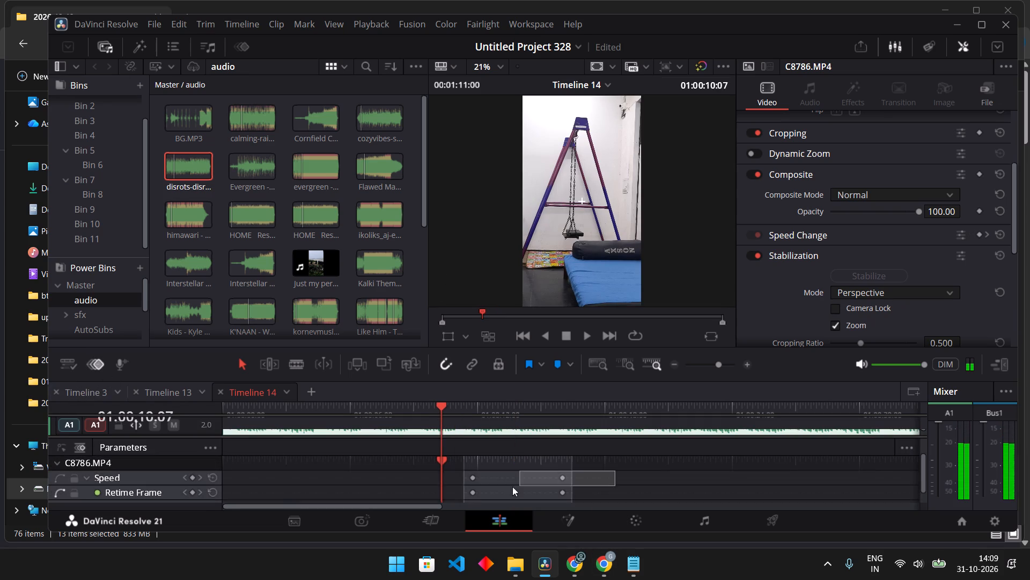
left_click_drag(512, 487, 410, 518)
scroll(477, 490, "down", 4)
scroll(479, 489, "up", 3)
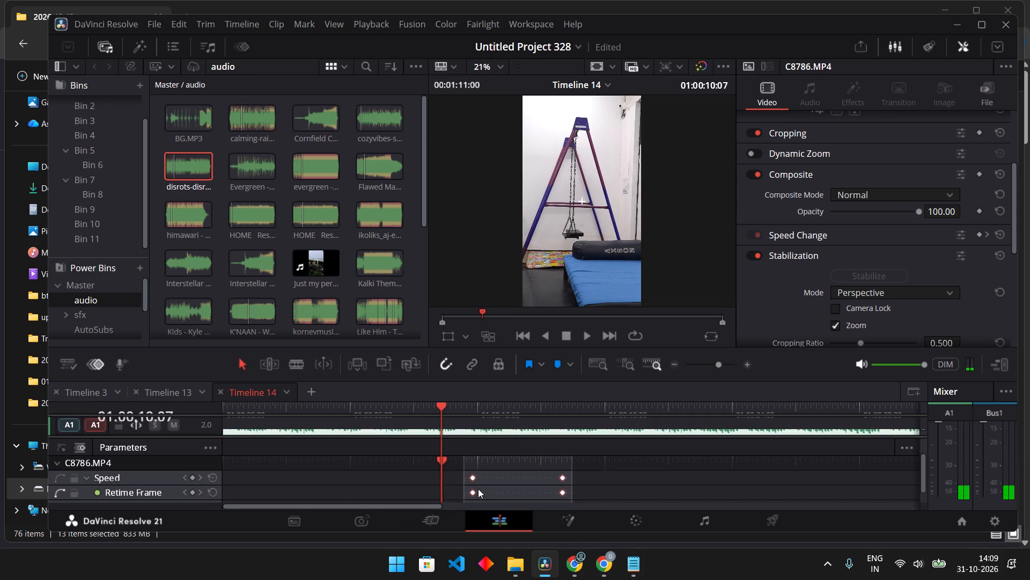
scroll(478, 489, "down", 3)
scroll(461, 492, "up", 3)
scroll(323, 489, "down", 2)
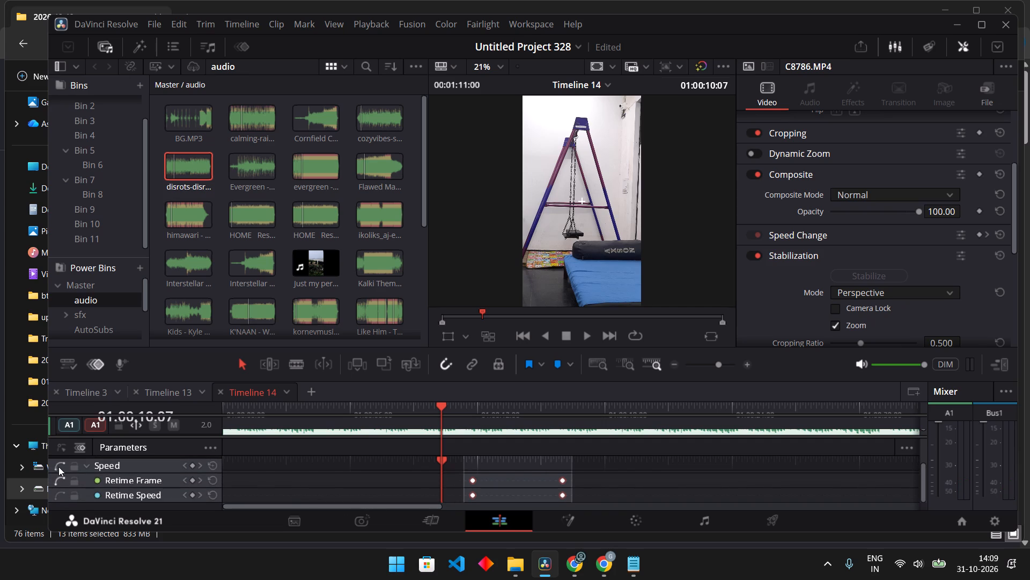
Collapse and re-expand C8786.MP4's Speed parameter, then reselect the Retime Frame and Retime Speed keyframes in the timeline.
double_click(108, 465)
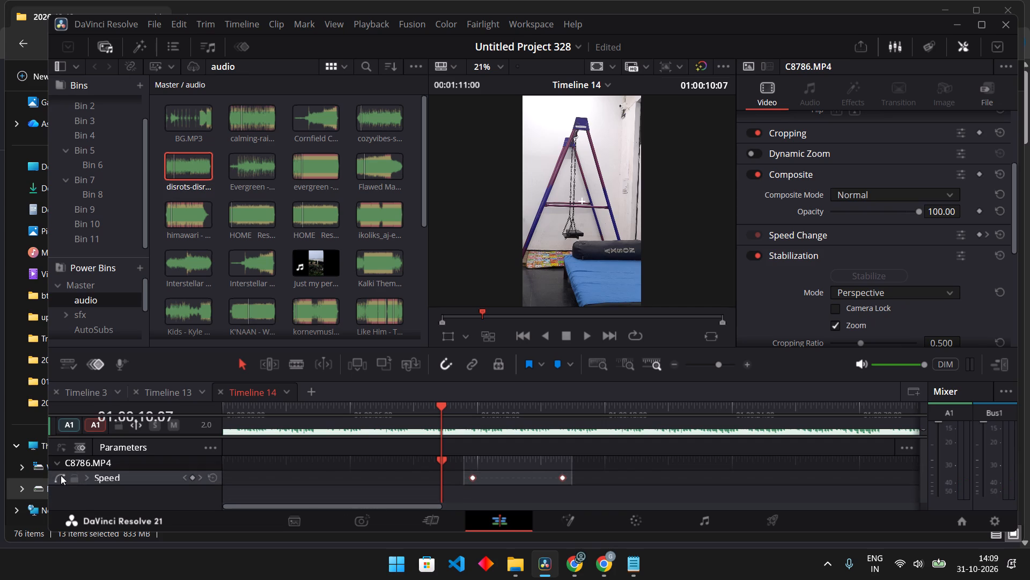
left_click(59, 475)
left_click(57, 475)
left_click(91, 475)
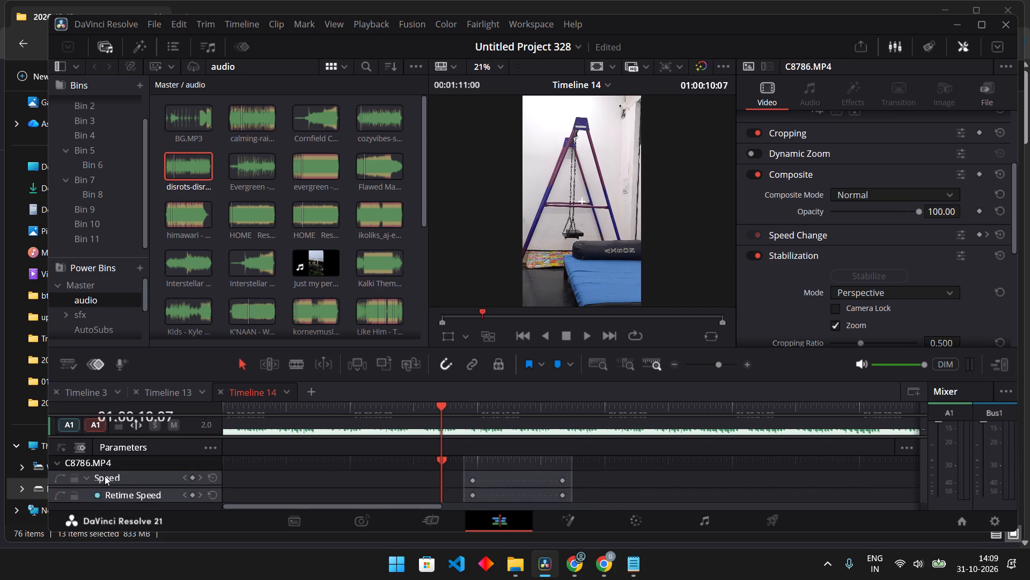
scroll(93, 487, "down", 4)
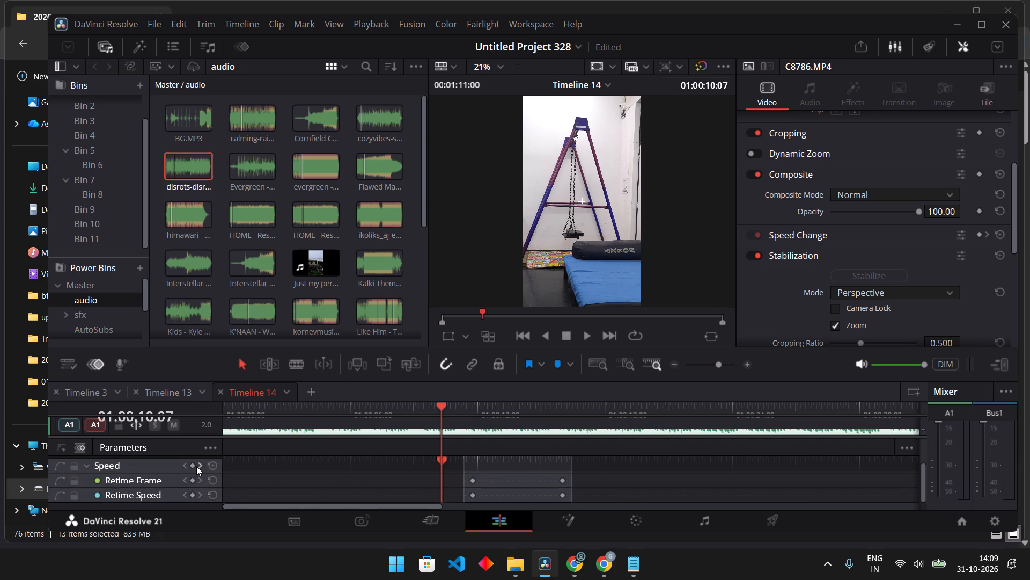
left_click_drag(418, 473, 608, 521)
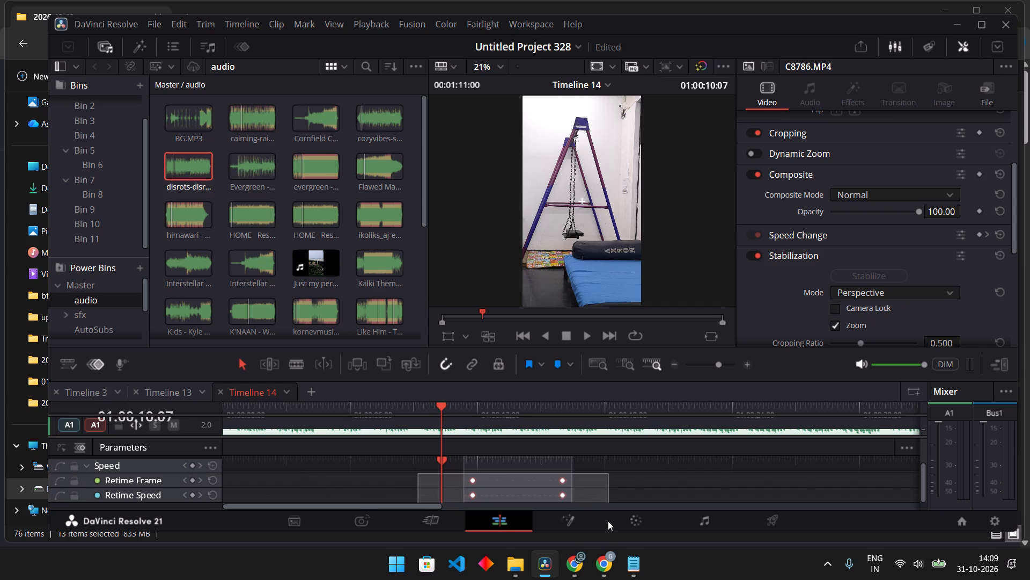
left_click_drag(608, 521, 607, 522)
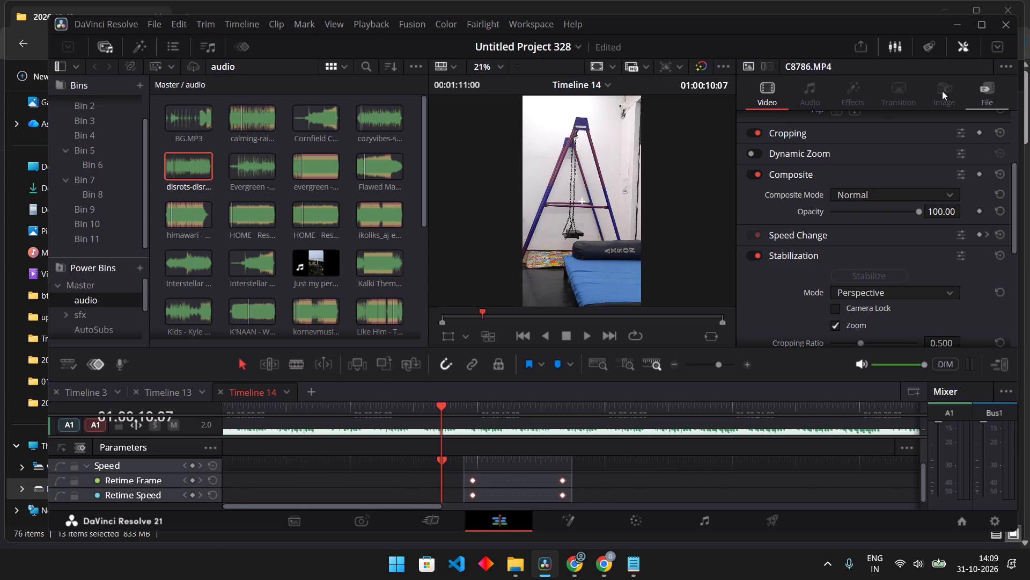
Open the separate keyframe editor, select both sets of C8786.MP4's Speed keyframes, and narrow the selection to Retime Frame.
left_click(240, 48)
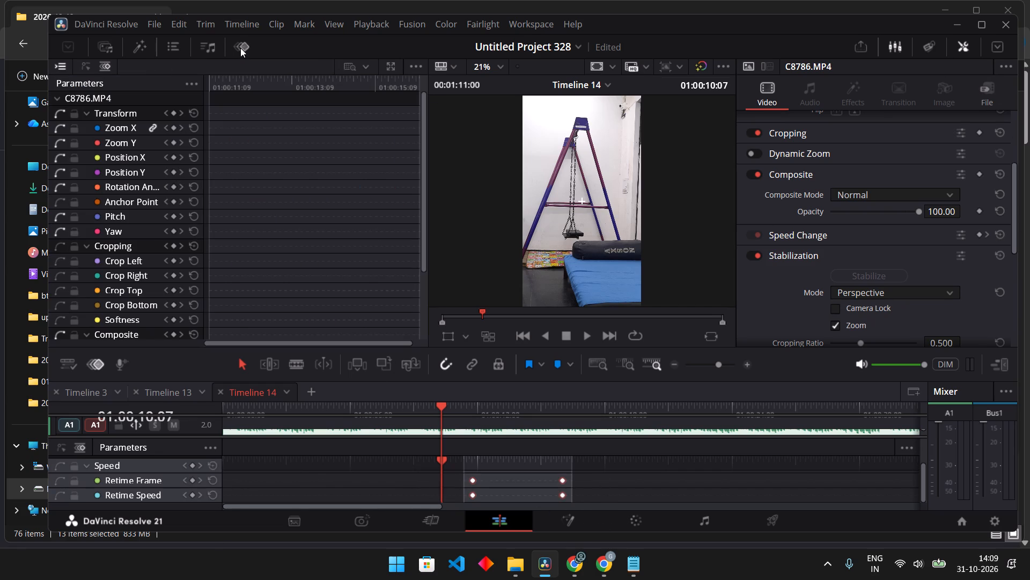
scroll(220, 202, "down", 8)
left_click_drag(227, 257, 313, 385)
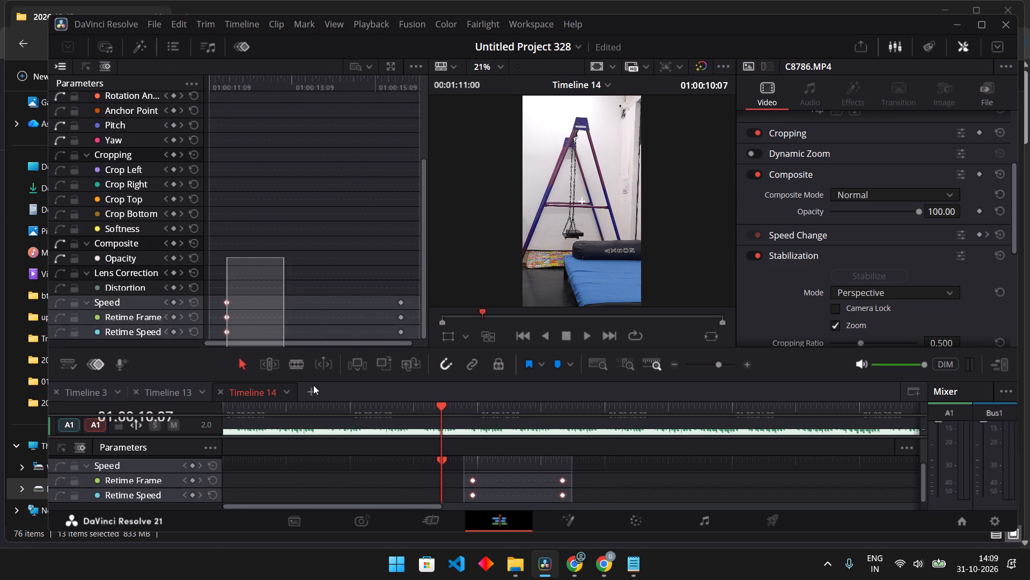
left_click_drag(313, 385, 452, 411)
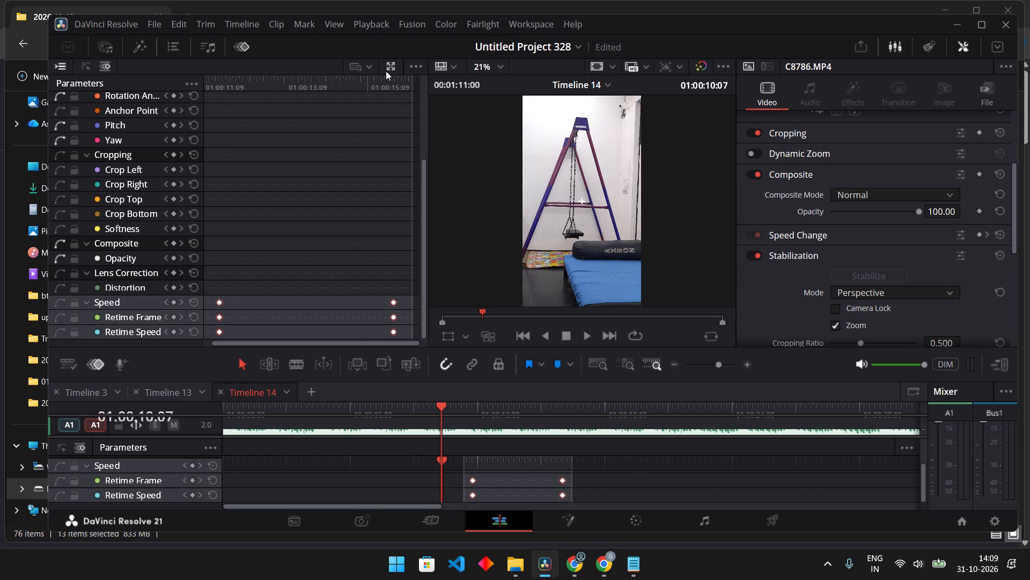
key("s")
type("ss")
key("s")
scroll(234, 269, "down", 1)
left_click(124, 314)
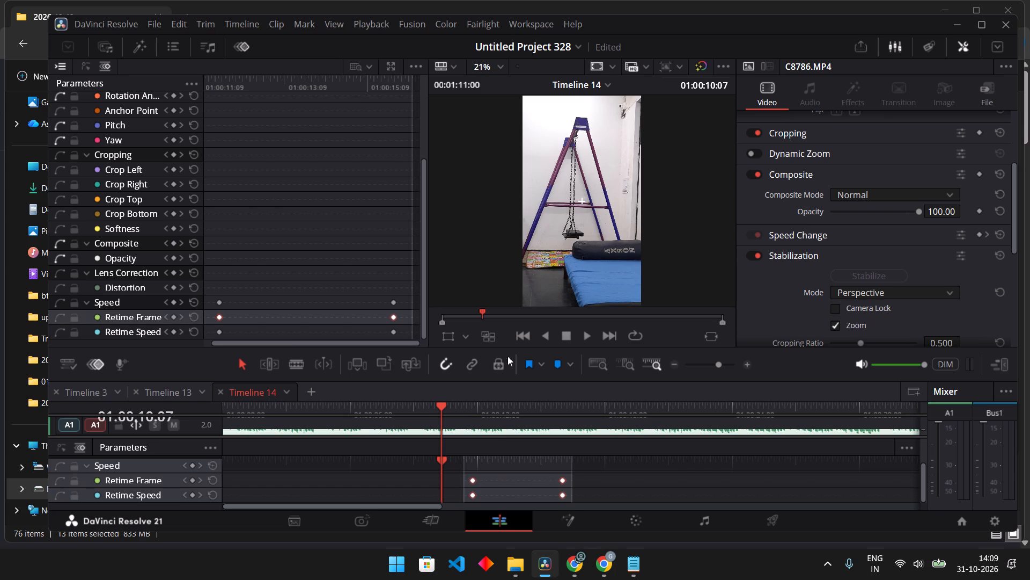
Switch the keyframe editor from the keyframe tracks to the curve view.
left_click(240, 48)
left_click(95, 67)
left_click(105, 69)
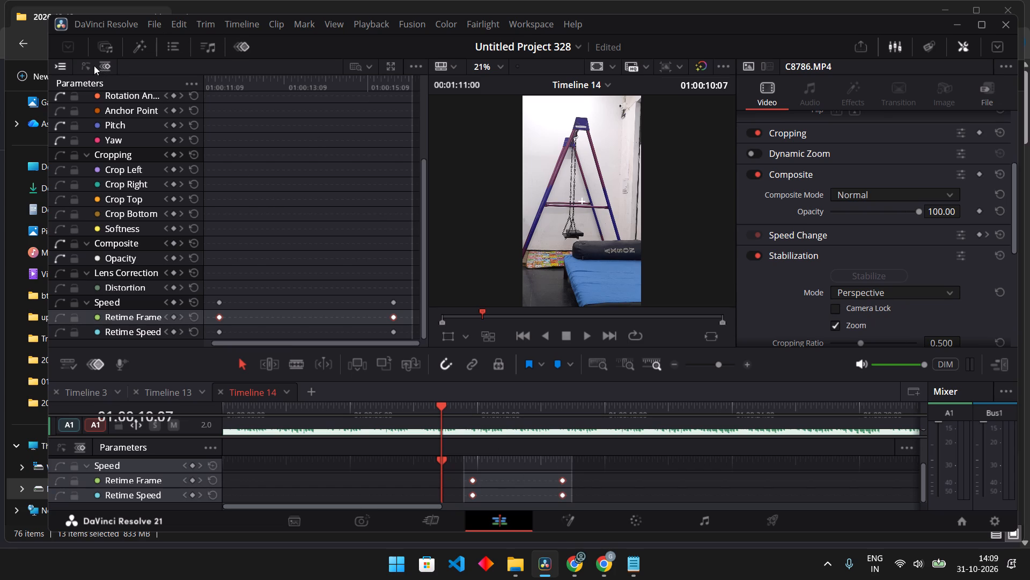
left_click(85, 62)
scroll(217, 184, "down", 4)
scroll(222, 186, "up", 7)
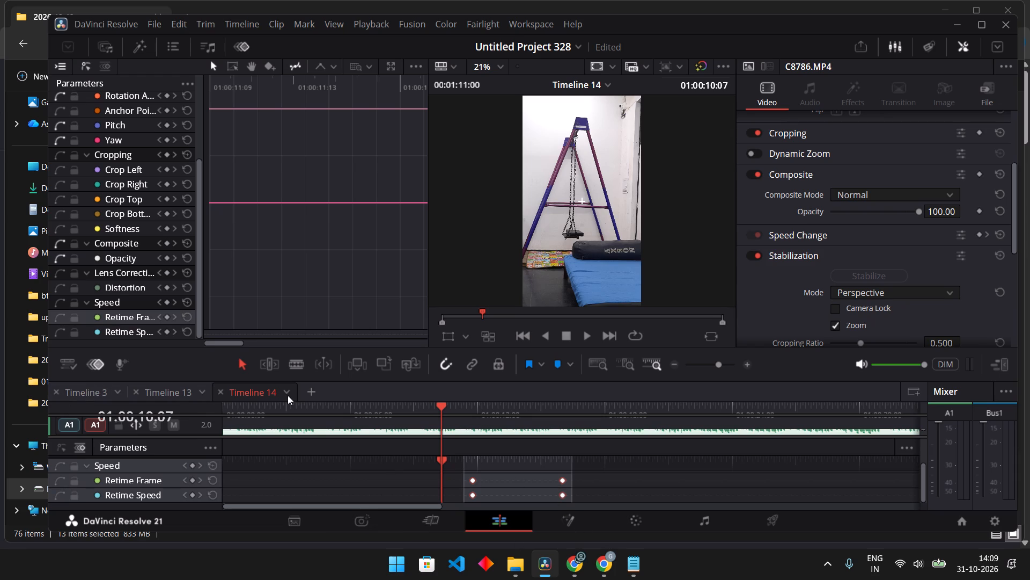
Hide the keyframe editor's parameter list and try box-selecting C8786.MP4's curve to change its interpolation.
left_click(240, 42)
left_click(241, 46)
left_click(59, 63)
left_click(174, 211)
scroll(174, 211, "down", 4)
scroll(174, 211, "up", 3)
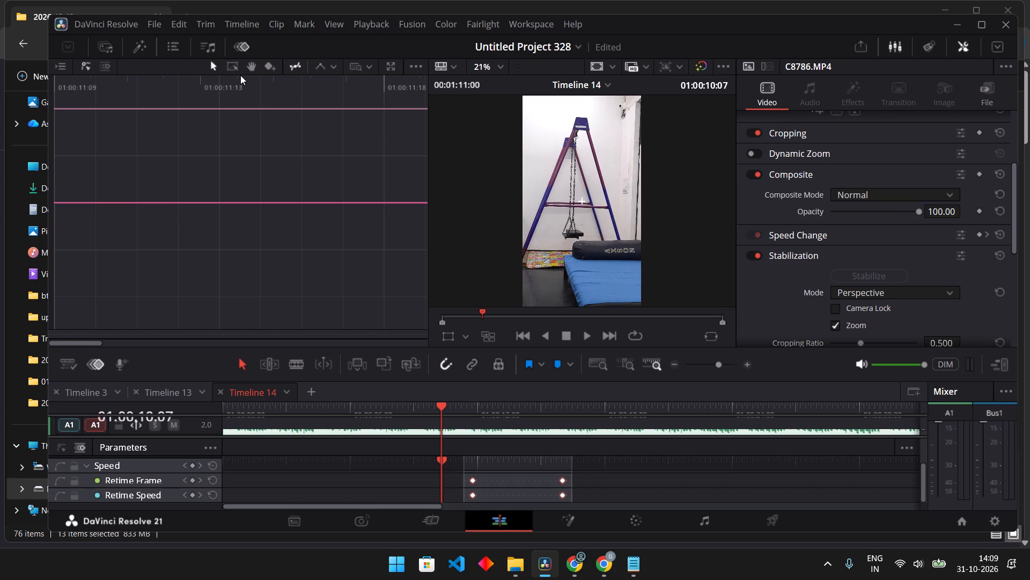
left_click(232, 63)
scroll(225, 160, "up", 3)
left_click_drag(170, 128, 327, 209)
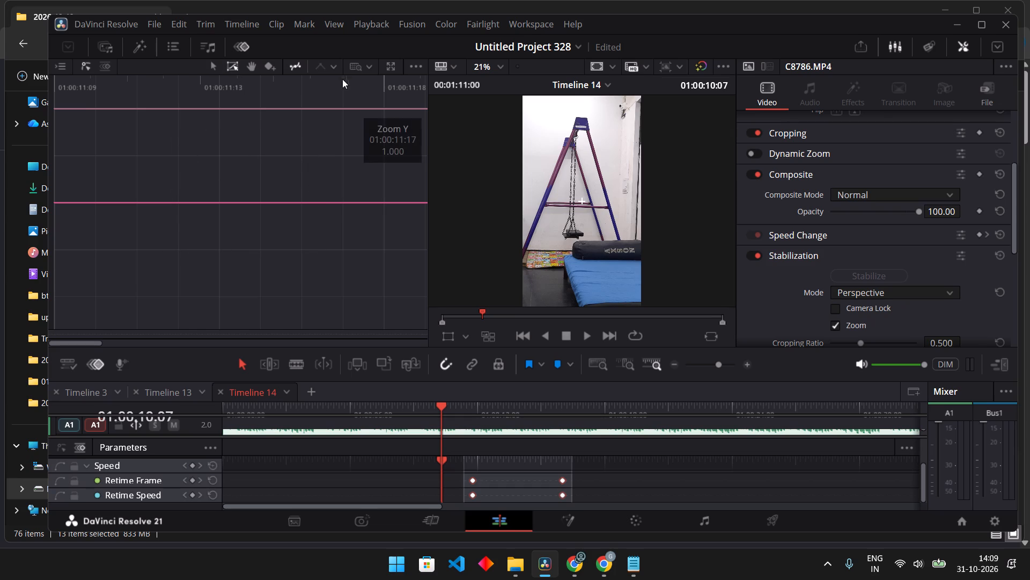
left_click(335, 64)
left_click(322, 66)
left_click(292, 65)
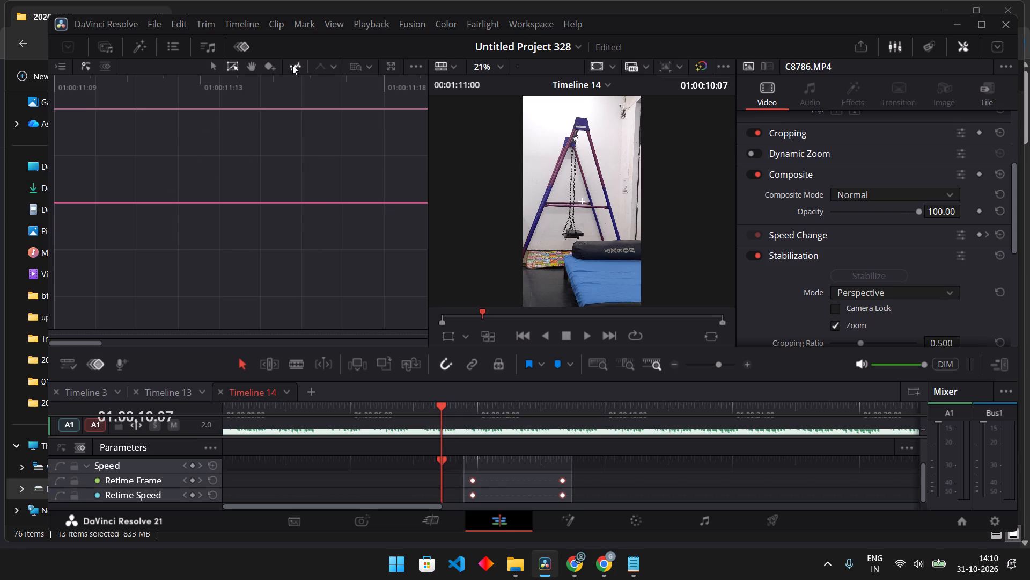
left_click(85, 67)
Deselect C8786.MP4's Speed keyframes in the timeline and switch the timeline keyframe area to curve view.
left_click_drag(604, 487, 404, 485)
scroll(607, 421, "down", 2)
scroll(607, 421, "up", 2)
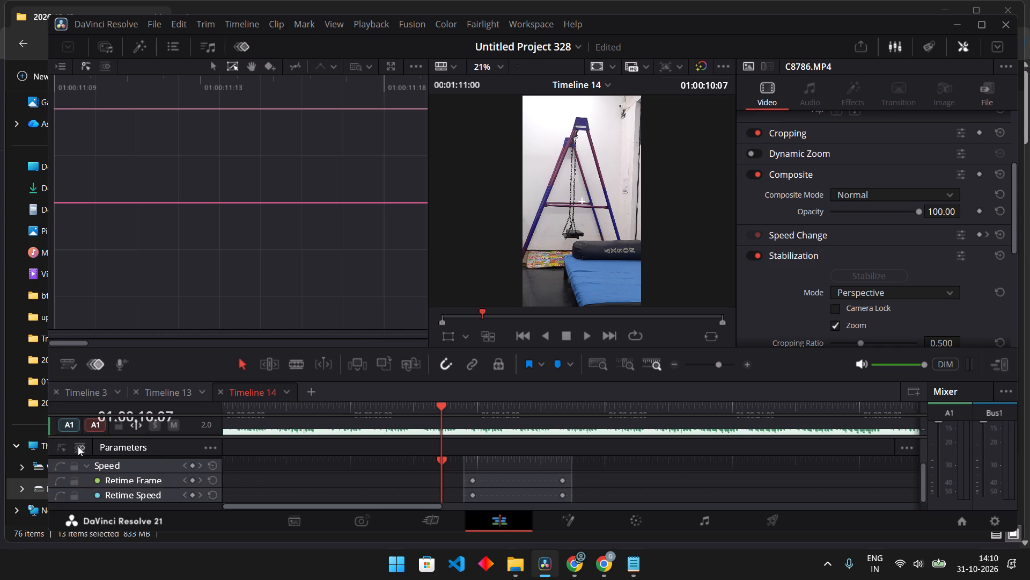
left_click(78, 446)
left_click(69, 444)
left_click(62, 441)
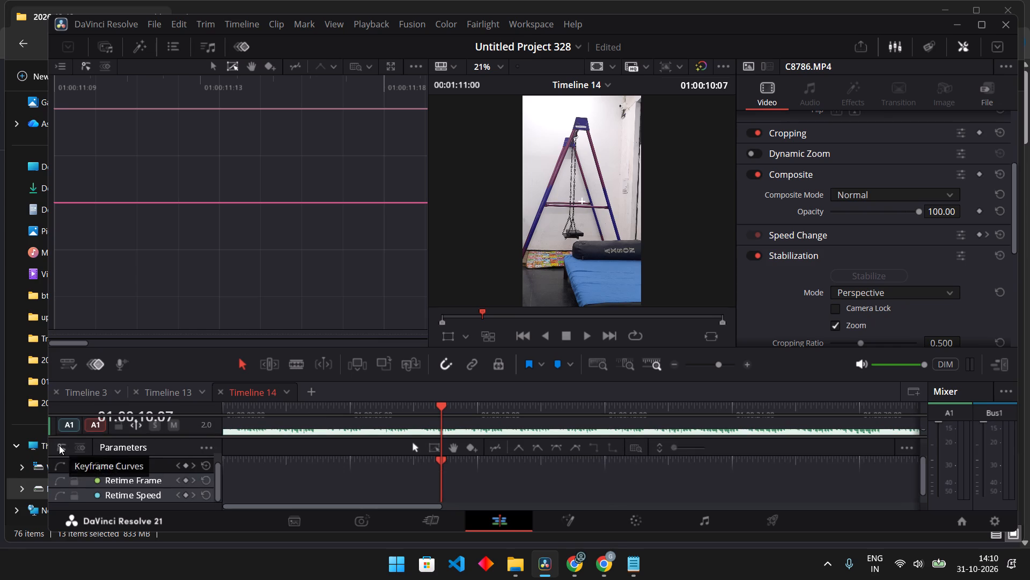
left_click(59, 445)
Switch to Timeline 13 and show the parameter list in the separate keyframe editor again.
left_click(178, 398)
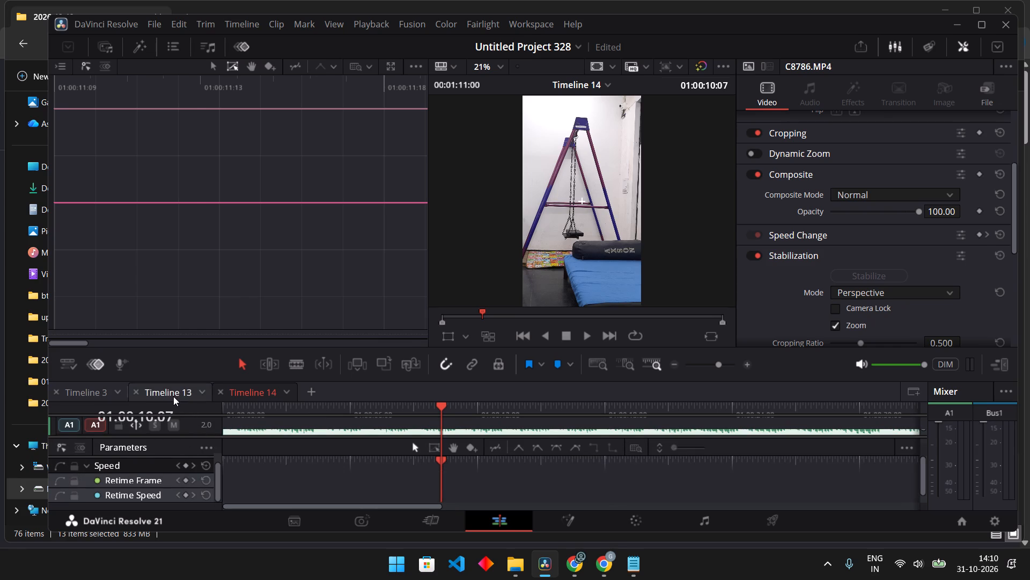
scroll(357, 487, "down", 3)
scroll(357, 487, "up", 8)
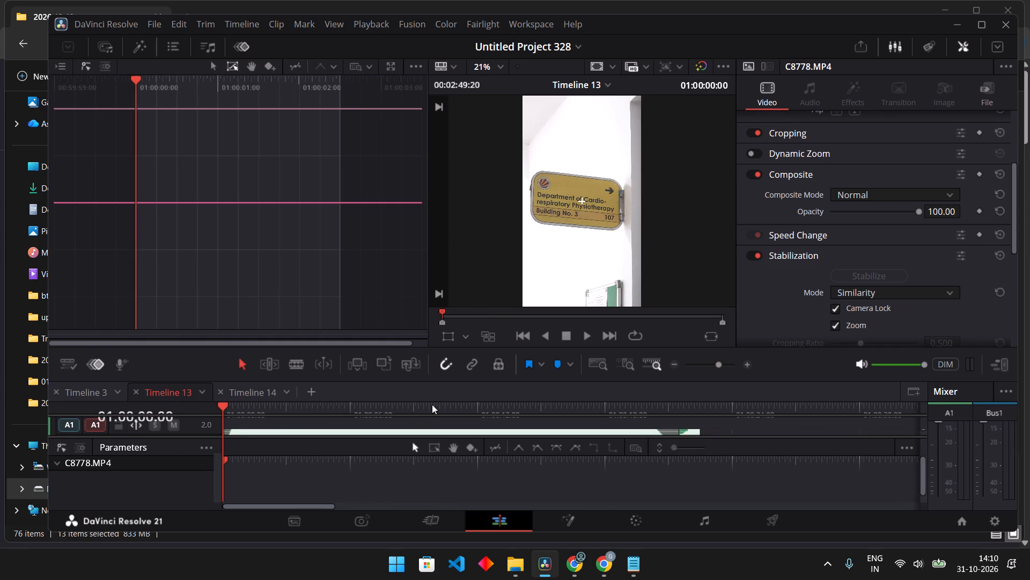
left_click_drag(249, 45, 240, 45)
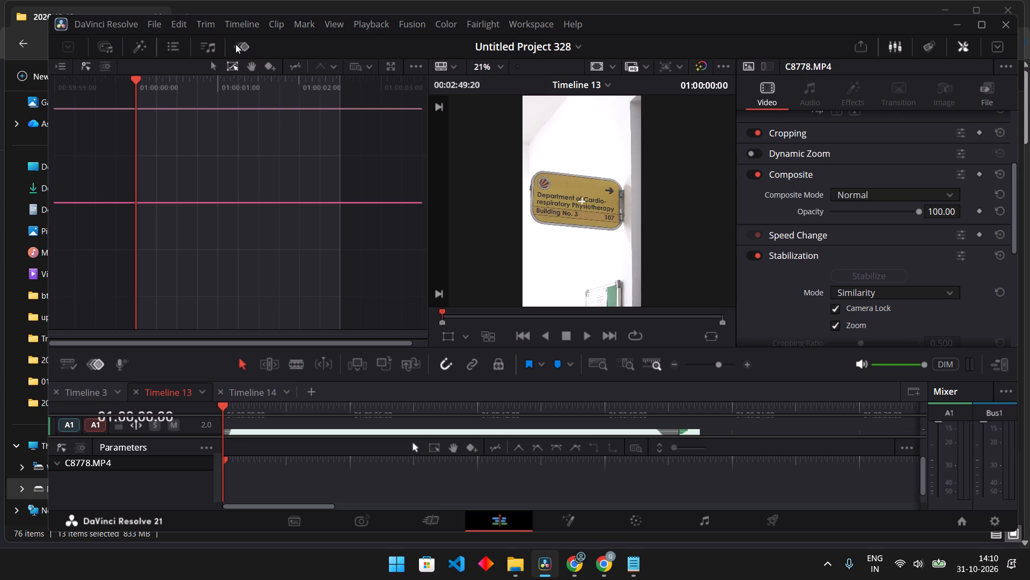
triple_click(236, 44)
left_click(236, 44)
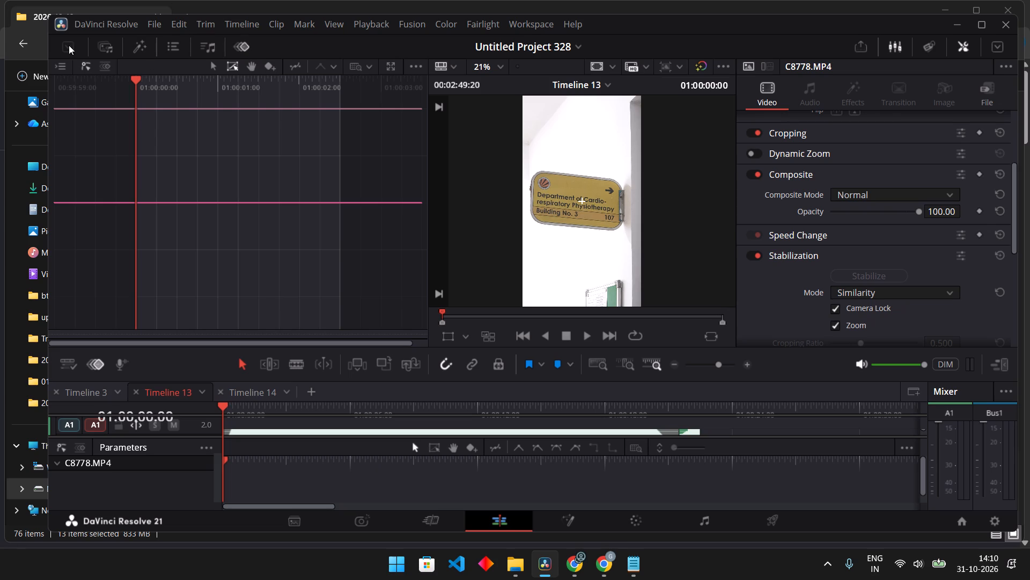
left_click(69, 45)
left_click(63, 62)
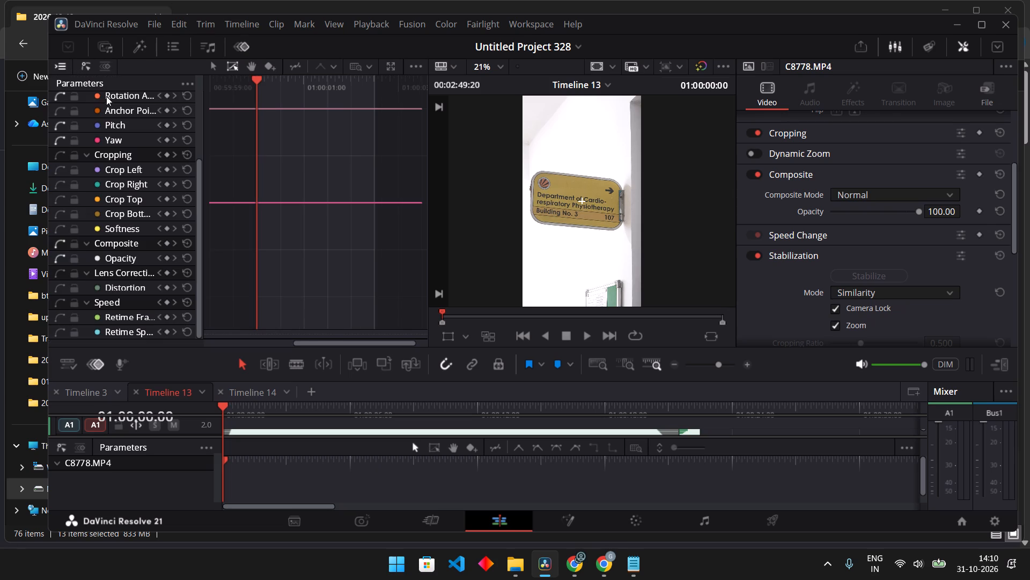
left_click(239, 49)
Bring back the media pool in place of the keyframe editor and hide the keyframe area in the timeline.
left_click(101, 50)
left_click(75, 46)
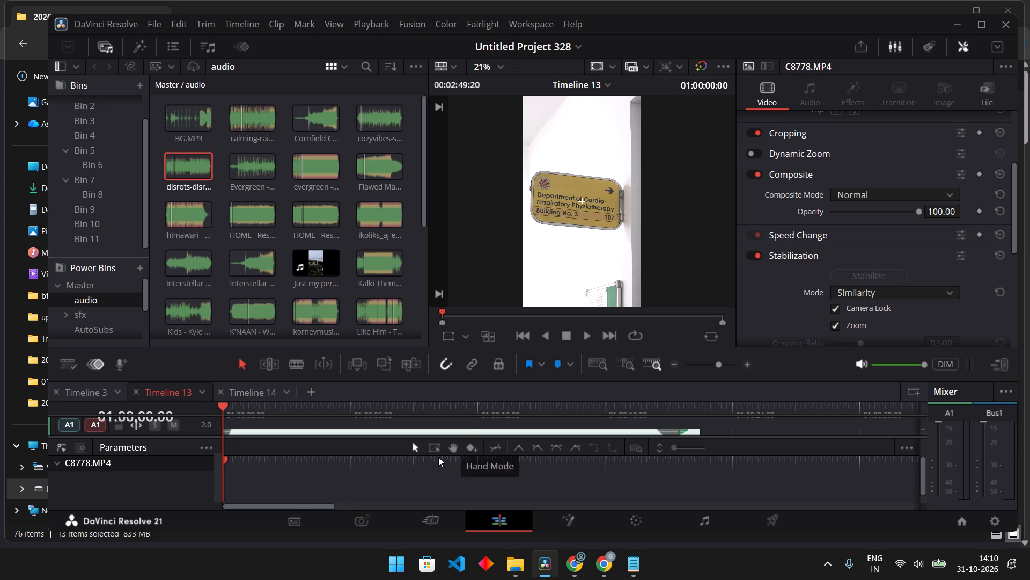
scroll(441, 456, "down", 2)
scroll(443, 455, "up", 1)
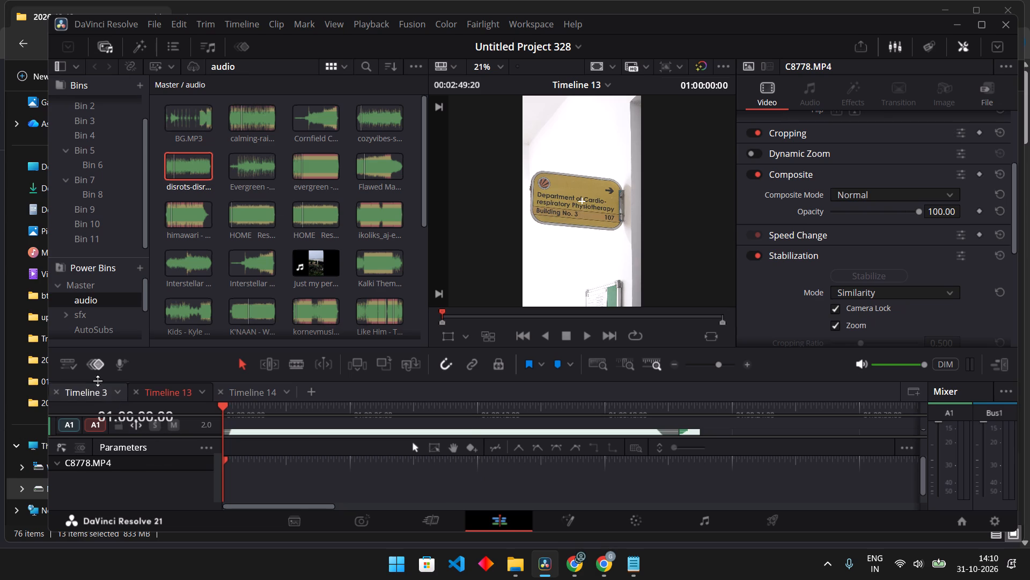
left_click(96, 370)
scroll(504, 419, "up", 1)
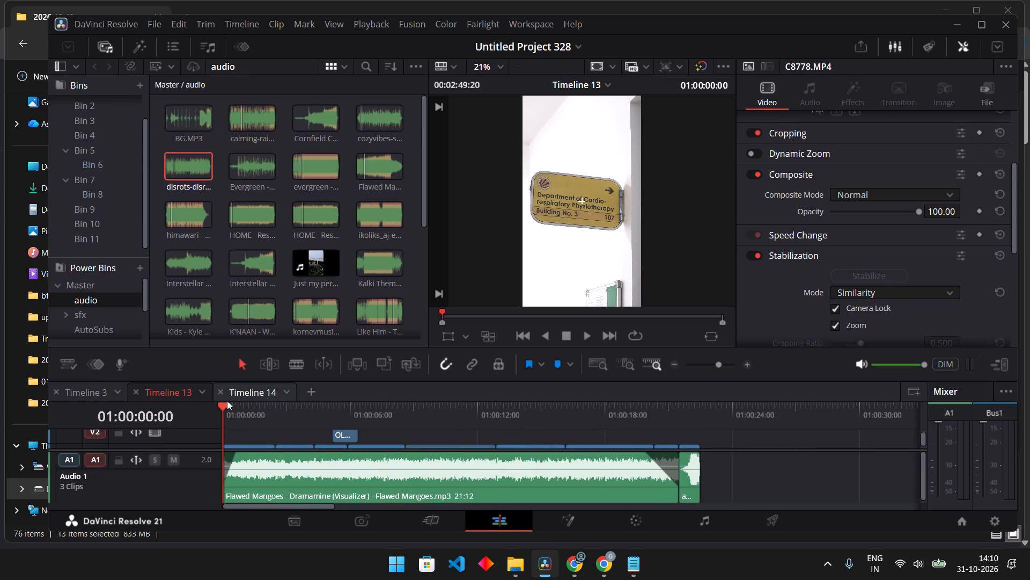
Return to Timeline 14 and play the first clips from the start, replaying the cut from C8780.MP4 to C8781.MP4.
left_click_drag(227, 401, 232, 401)
left_click_drag(274, 424, 226, 419)
key("space")
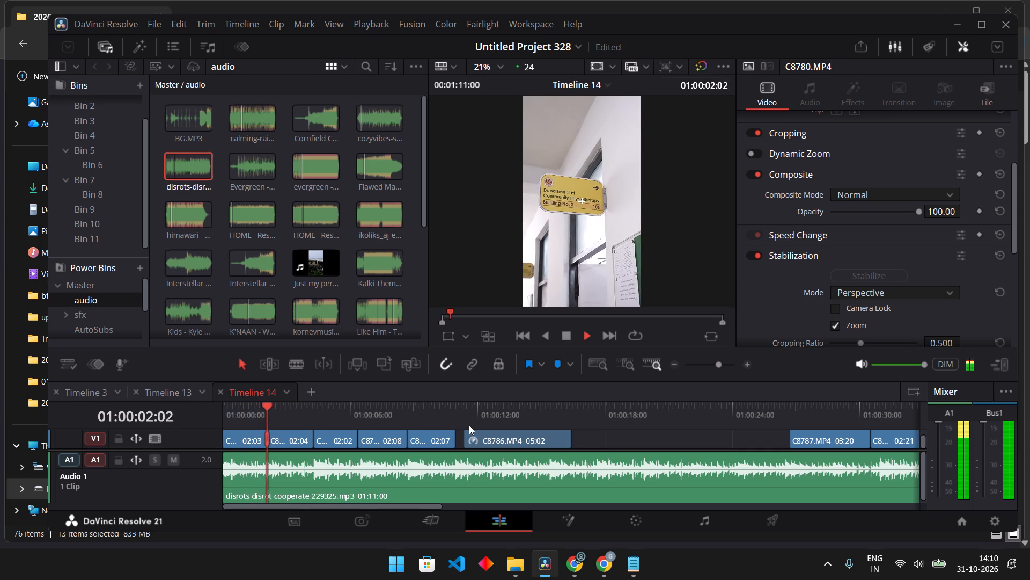
key("space")
left_click(260, 418)
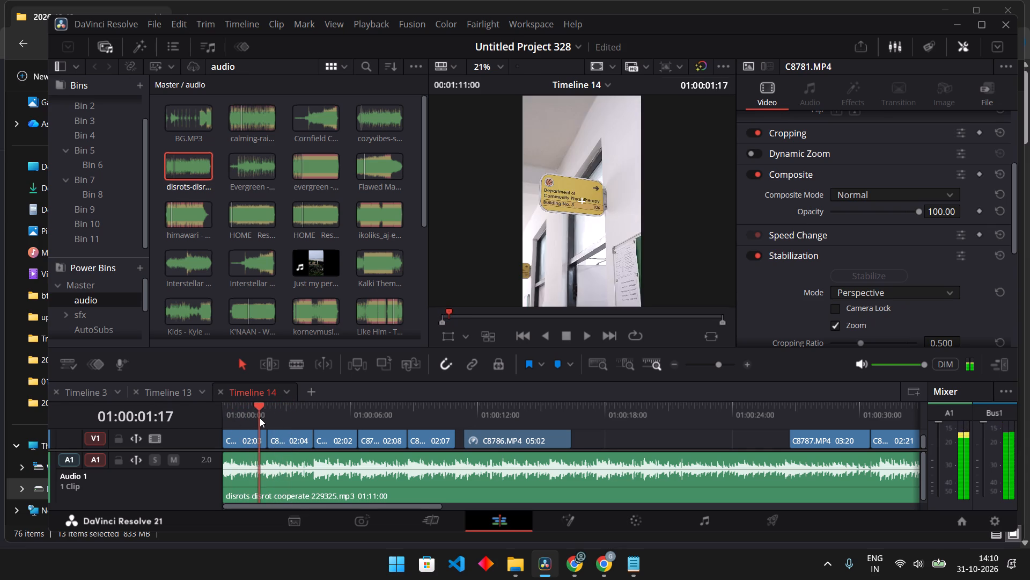
key("space")
key("space")
Re-stabilize C8781.MP4 using the Similarity mode.
left_click(292, 439)
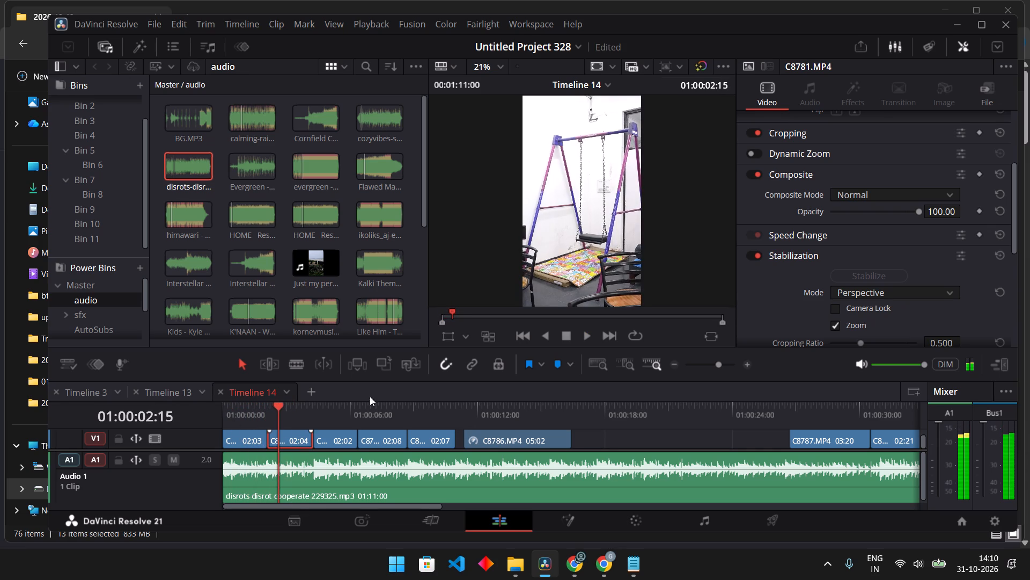
left_click(848, 289)
left_click(850, 318)
left_click(862, 275)
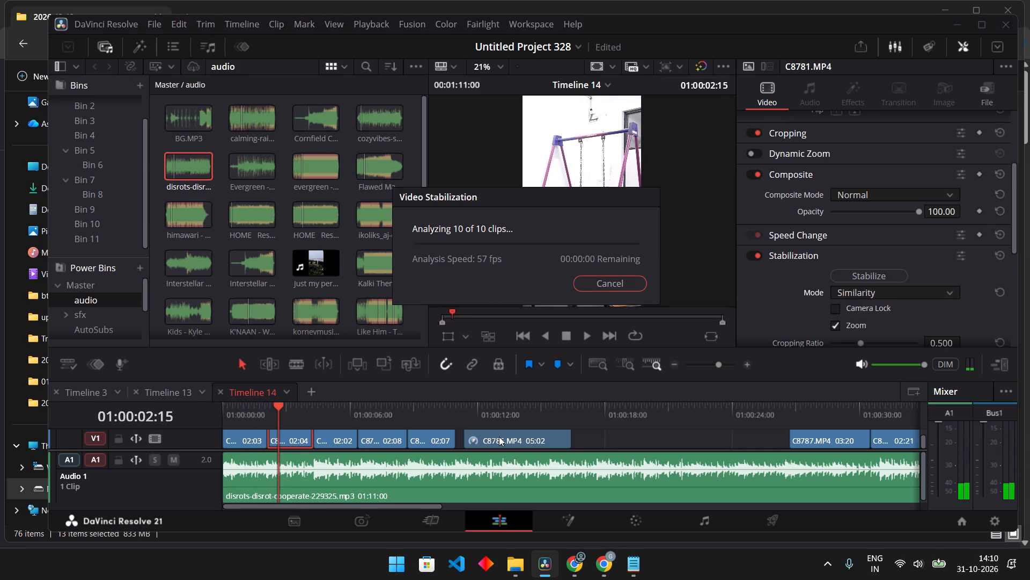
Play through the opening clips and move C8786.MP4 earlier so it starts directly at the end of C8785.MP4.
left_click(254, 416)
key("space")
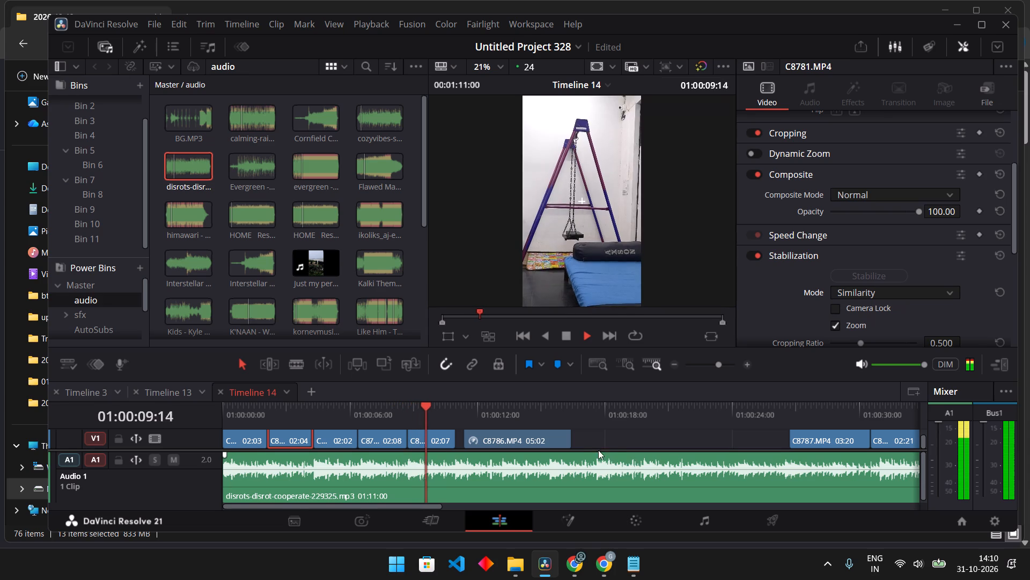
key("space")
left_click_drag(526, 438, 513, 440)
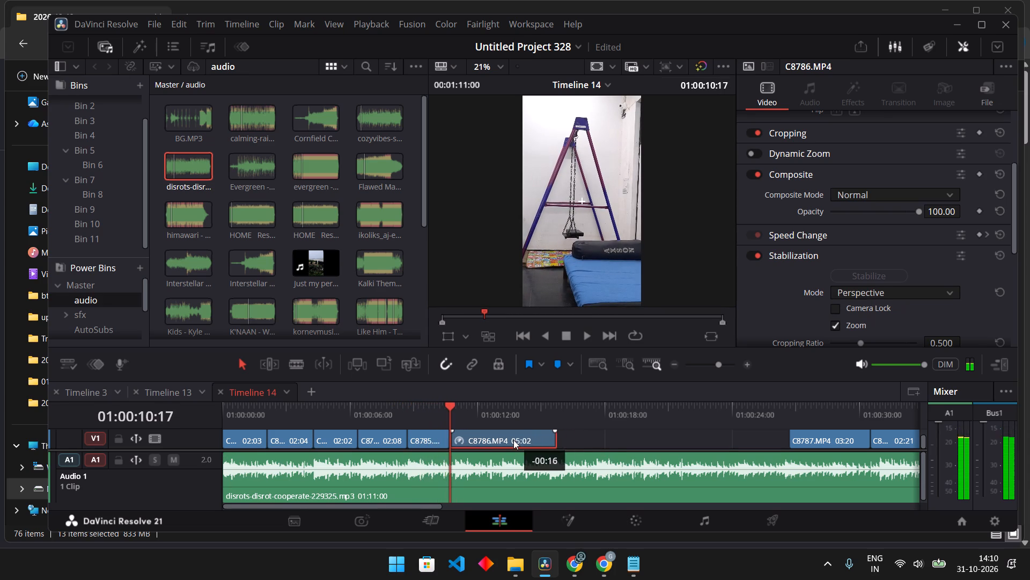
left_click_drag(513, 440, 518, 441)
Trim the end of C8786.MP4 to the music cut point at 01:00:13:04 and play through the shortened clip.
key("space")
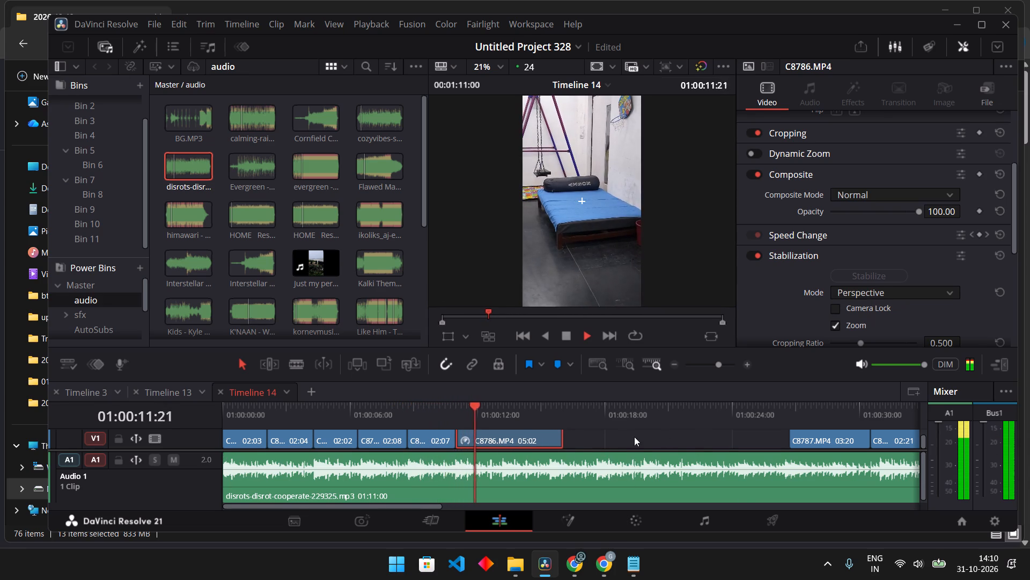
key("space")
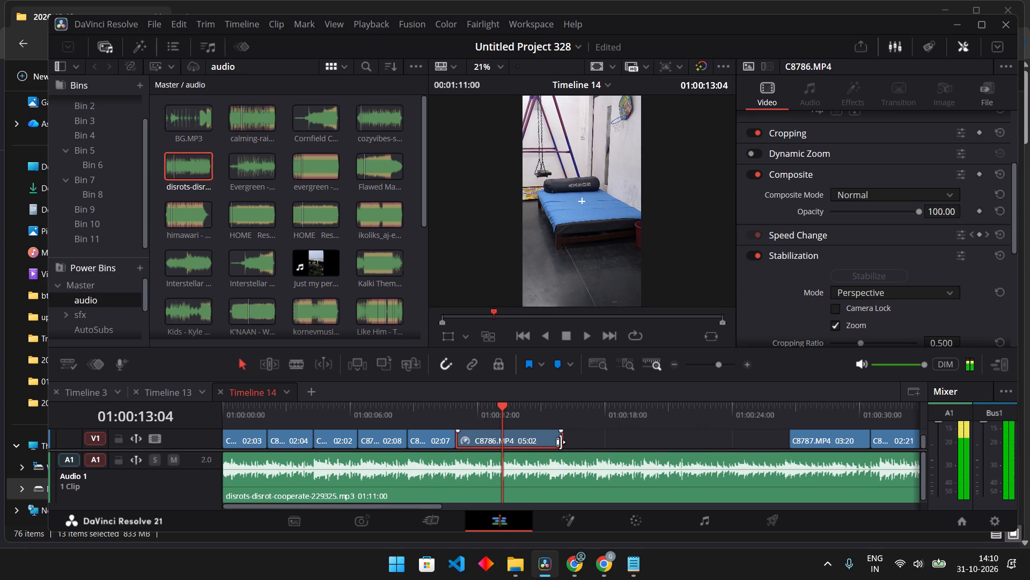
left_click_drag(561, 442, 503, 441)
left_click(446, 411)
key("space")
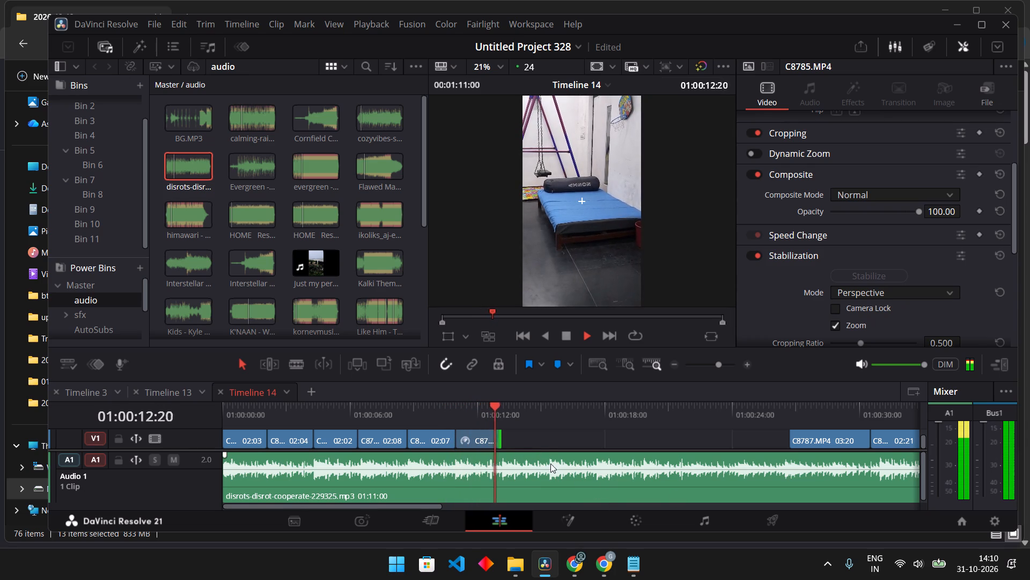
key("space")
Move C8787.MP4 earlier on V1 so it starts at 01:00:13:04, directly after C8786.MP4.
left_click(536, 444)
left_click_drag(840, 440, 576, 441)
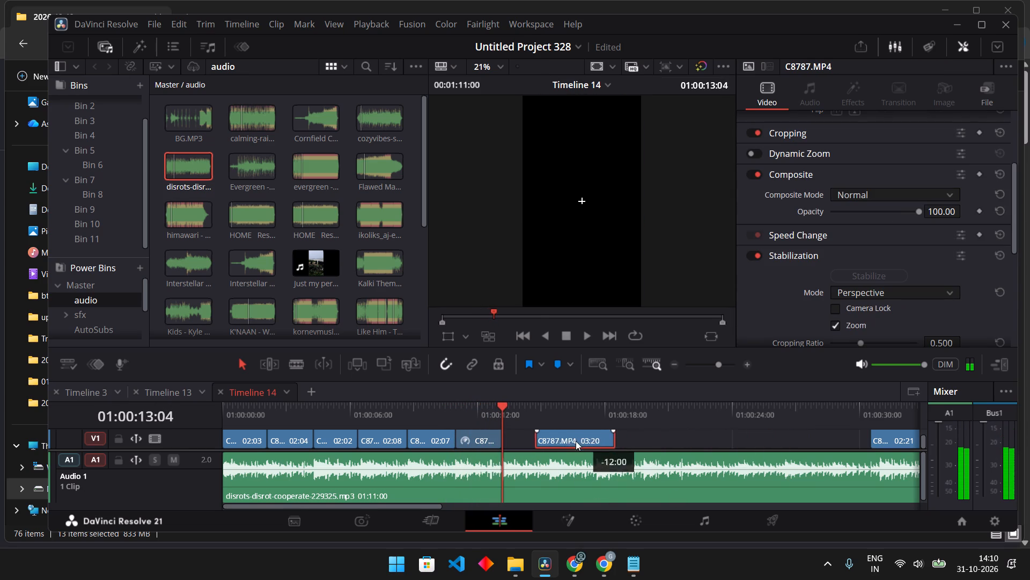
left_click_drag(576, 441, 554, 442)
Play to the cut point at 01:00:15:09 and move C8788.MP4 there, overwriting the tail of C8787.MP4.
key("space")
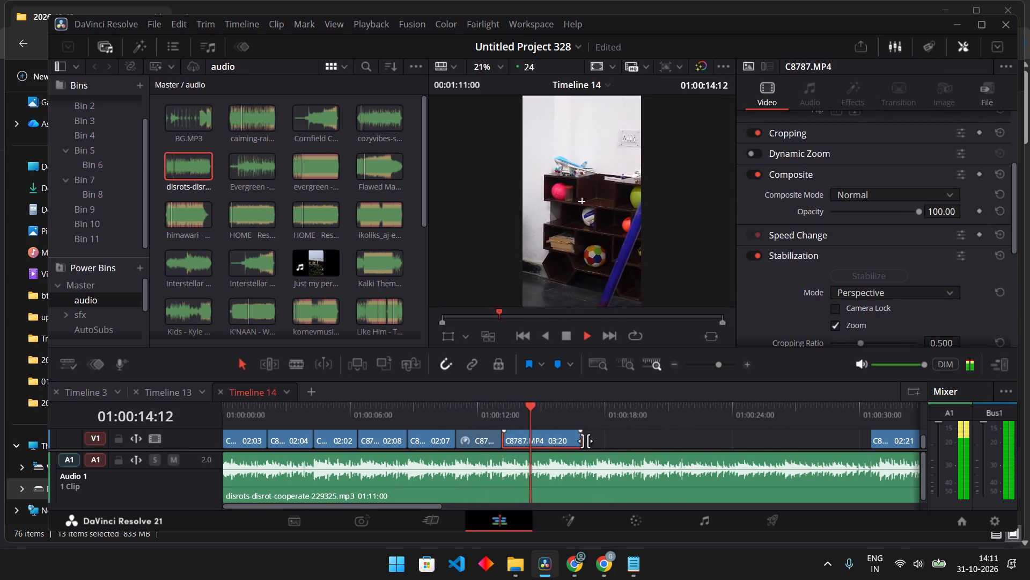
key("space")
left_click_drag(889, 440, 879, 440)
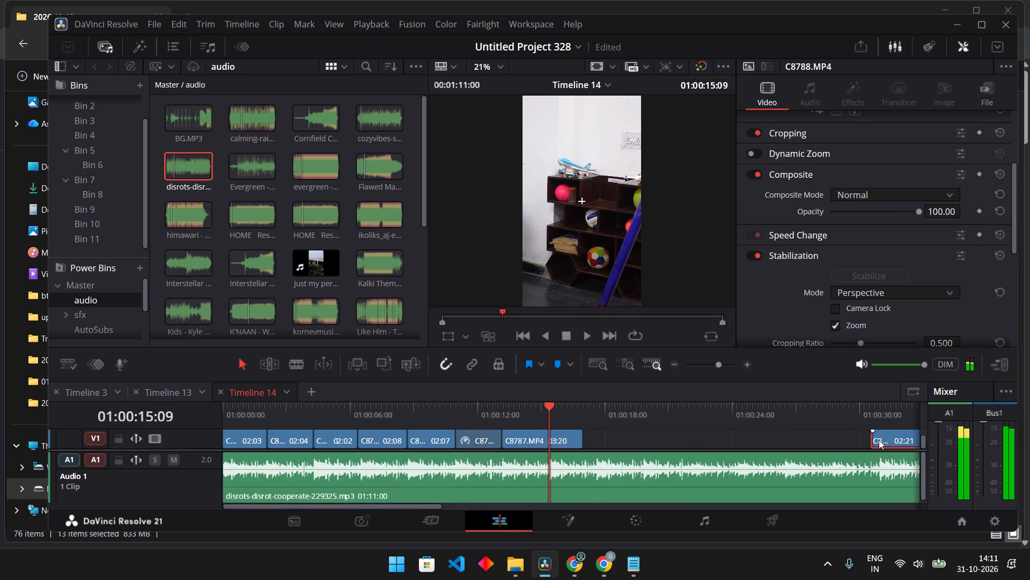
left_click_drag(879, 440, 568, 456)
Play to the cut point at 01:00:17:14 and move C8789.MP4 there on V1, overwriting the tail of C8788.MP4.
key("space")
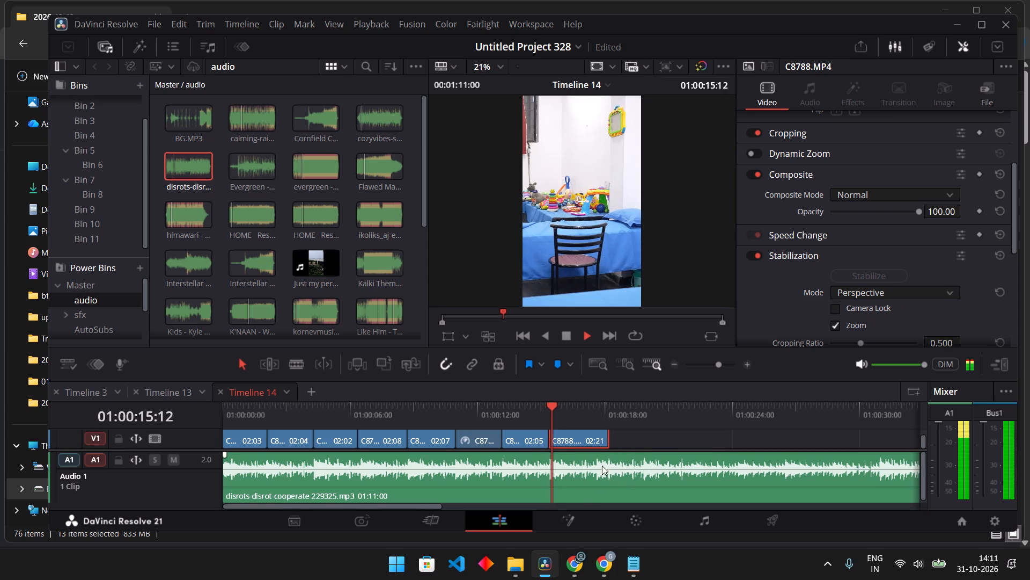
key("space")
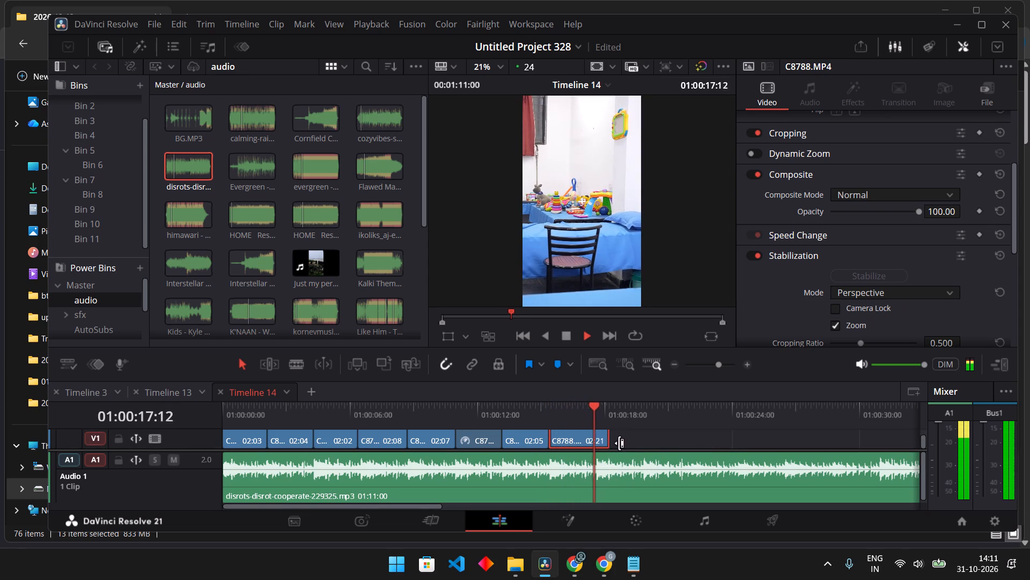
left_click(715, 438)
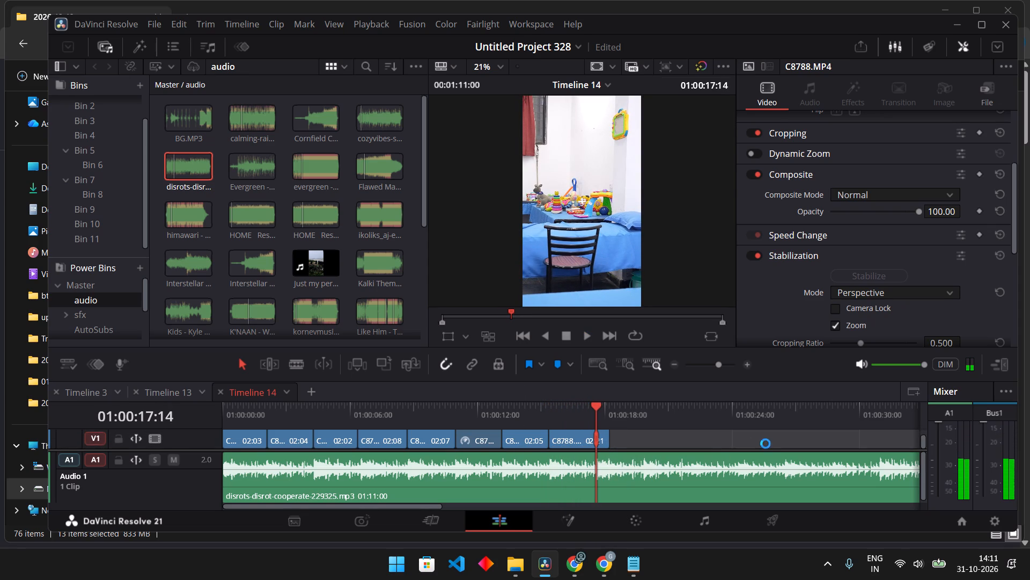
middle_click_drag(768, 444, 632, 453)
left_click_drag(844, 441, 716, 433)
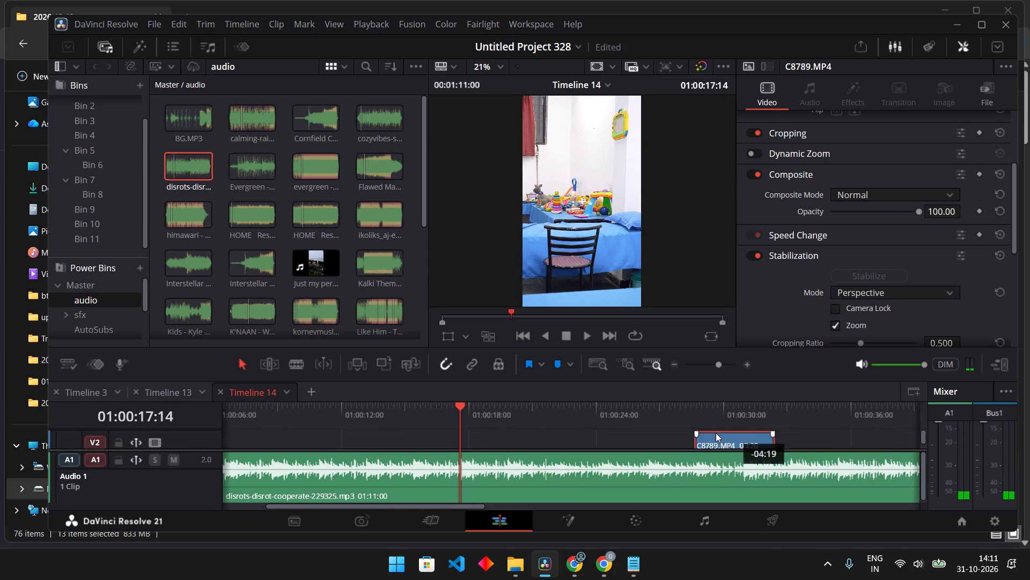
left_click_drag(716, 433, 507, 451)
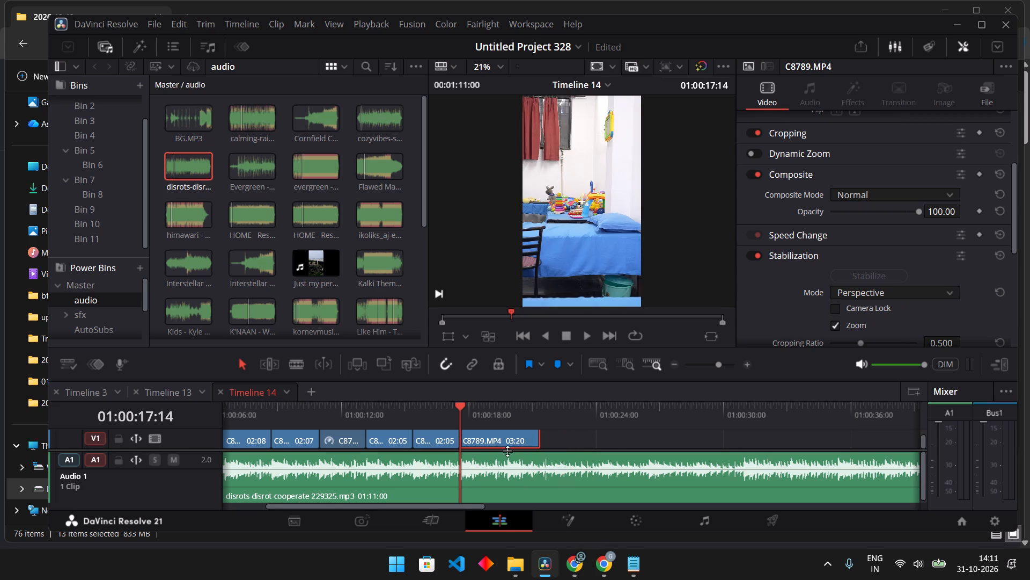
Play the cut from C8788.MP4 into C8789.MP4 and delete C8789.MP4 from V1.
key("space")
left_click(436, 411)
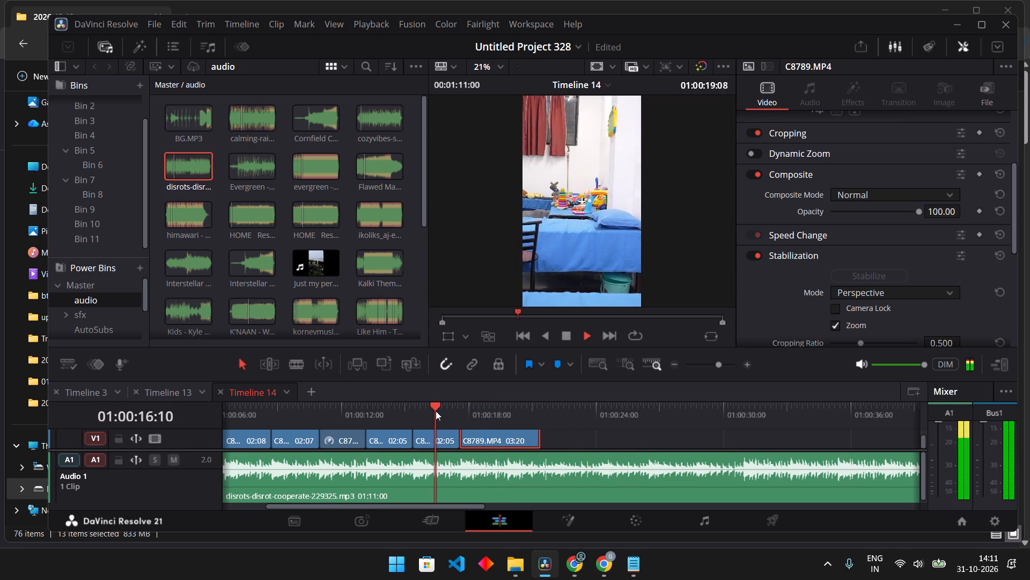
key("space")
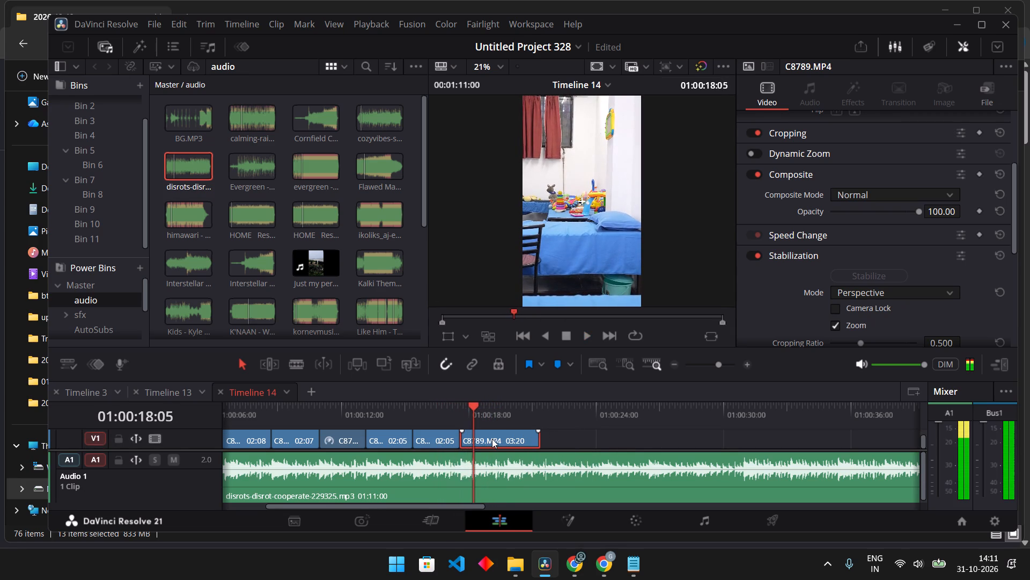
key("BackSpace")
Import clips C0111 and C0112 from the 2026-10-19 folder in File Explorer into Bin 11 in DaVinci Resolve.
left_click(513, 560)
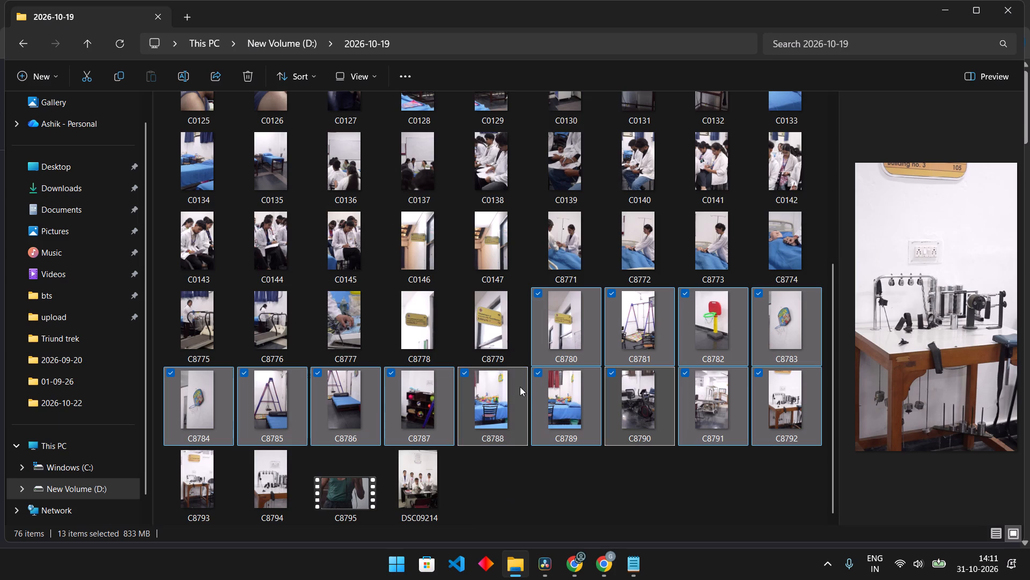
scroll(565, 328, "down", 1)
scroll(565, 328, "up", 11)
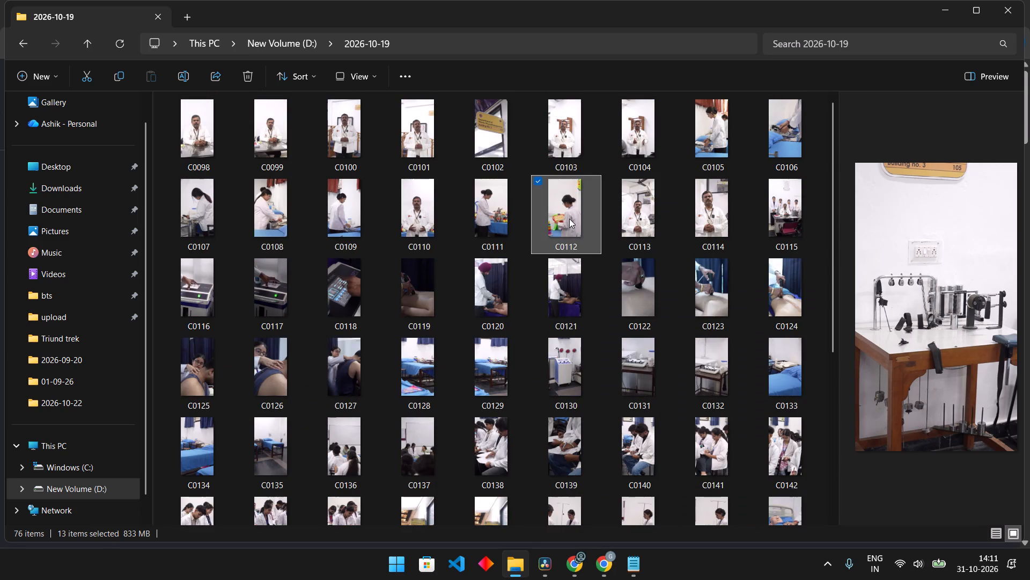
left_click(569, 219)
left_click(464, 182)
left_click_drag(564, 215, 537, 234)
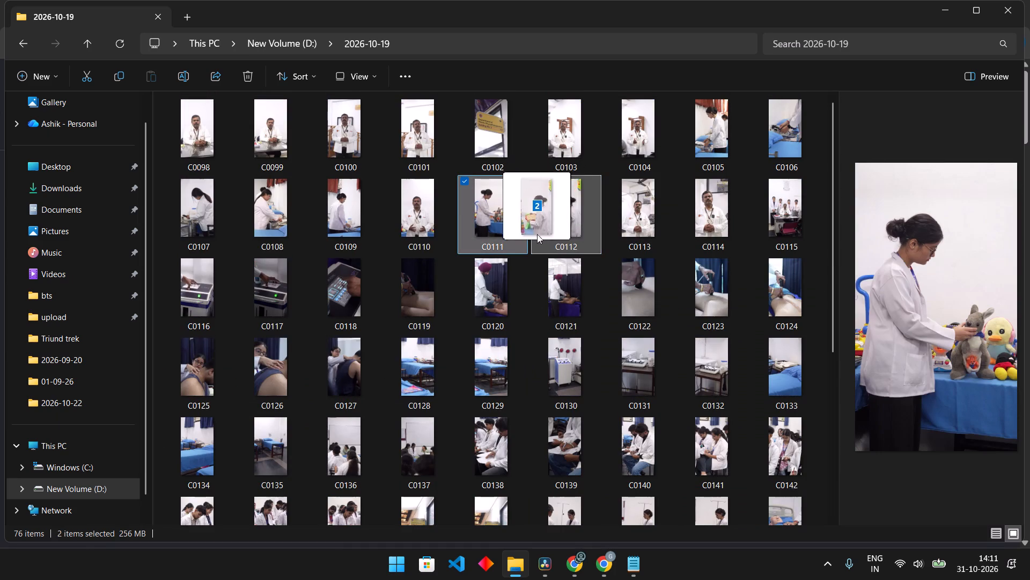
left_click_drag(537, 234, 12, 50)
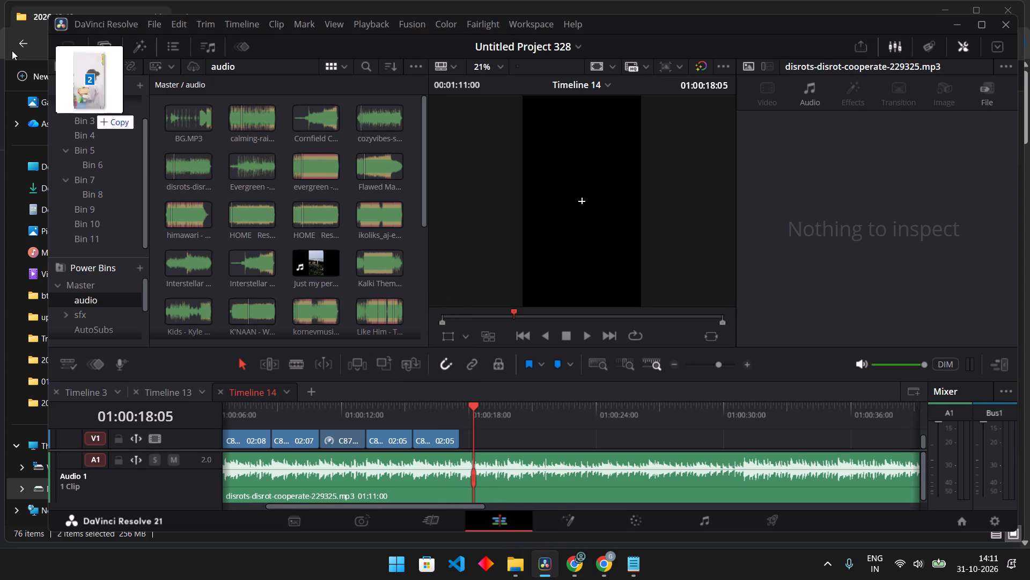
left_click_drag(12, 50, 89, 237)
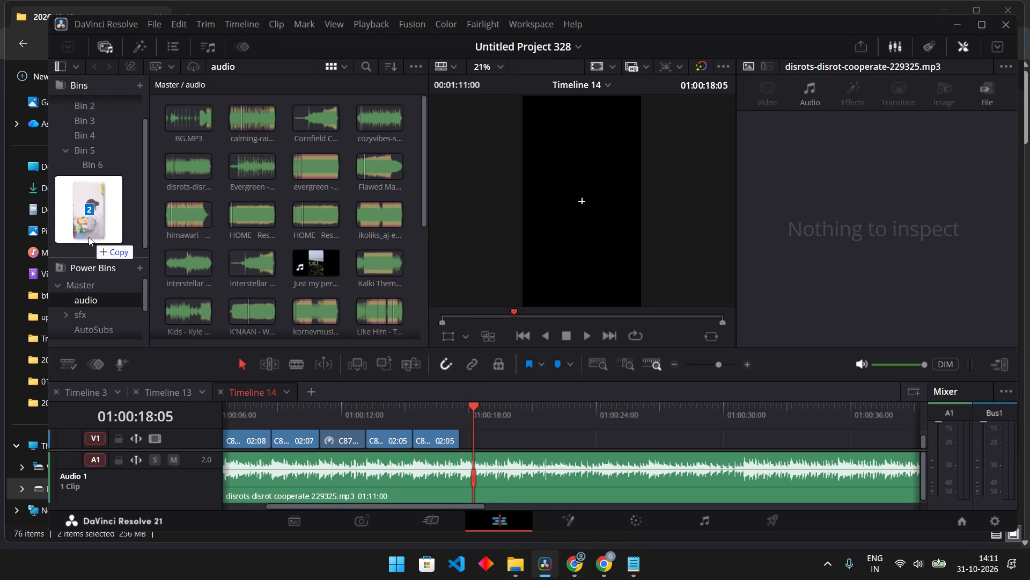
left_click(90, 237)
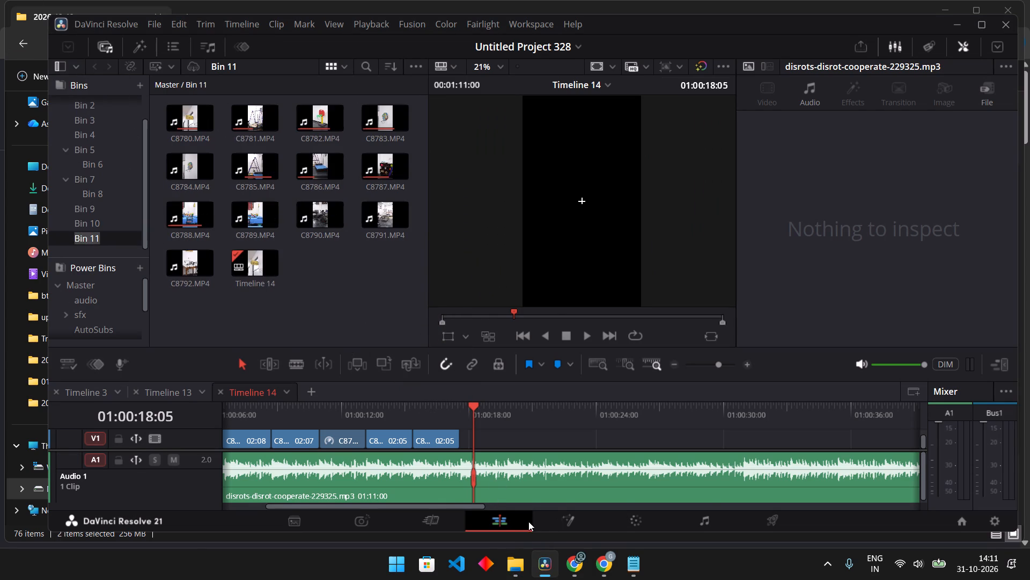
left_click(507, 562)
left_click_drag(562, 212, 544, 563)
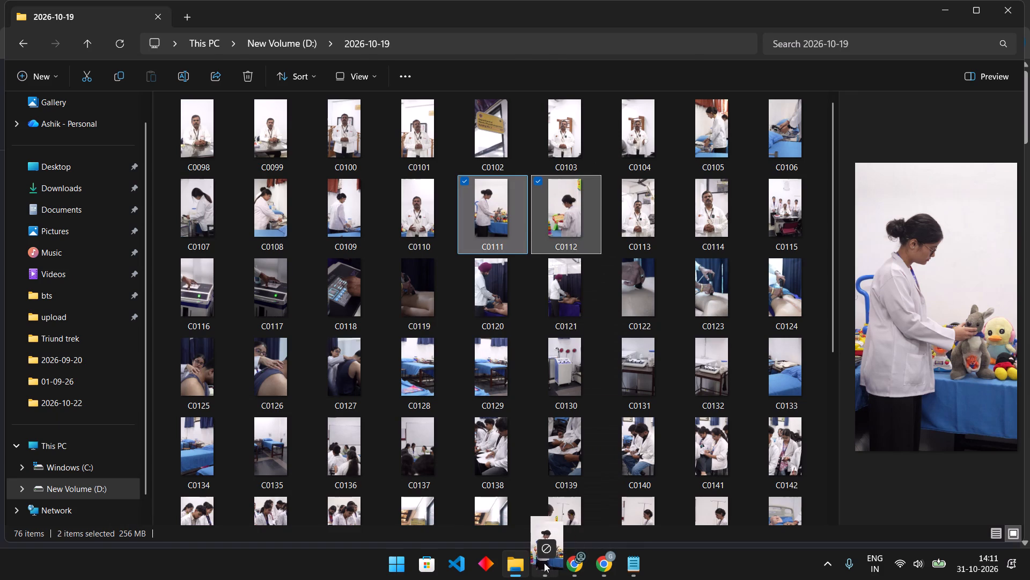
left_click_drag(544, 563, 345, 280)
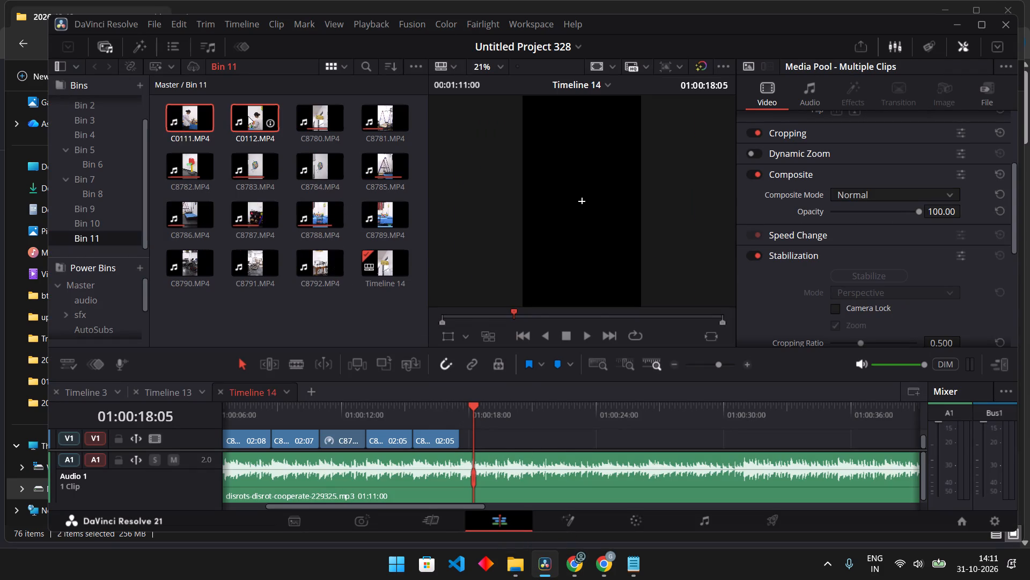
Place the video of C0112.MP4 on V1 directly after C8788.MP4 and trim its end to the music cut point at 01:00:19:19.
double_click(254, 115)
left_click_drag(566, 295, 563, 328)
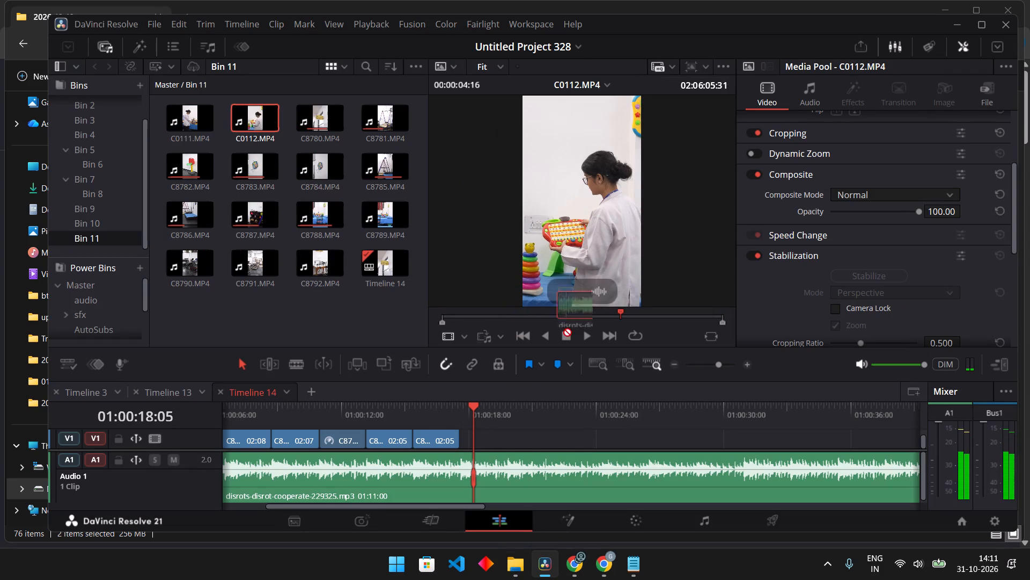
left_click_drag(563, 328, 462, 452)
left_click(440, 402)
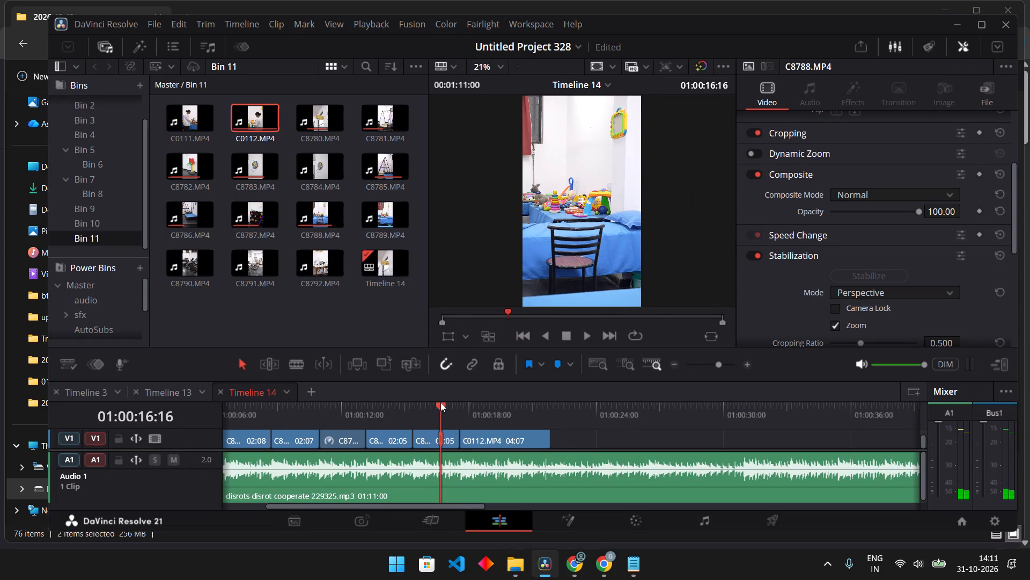
key("space")
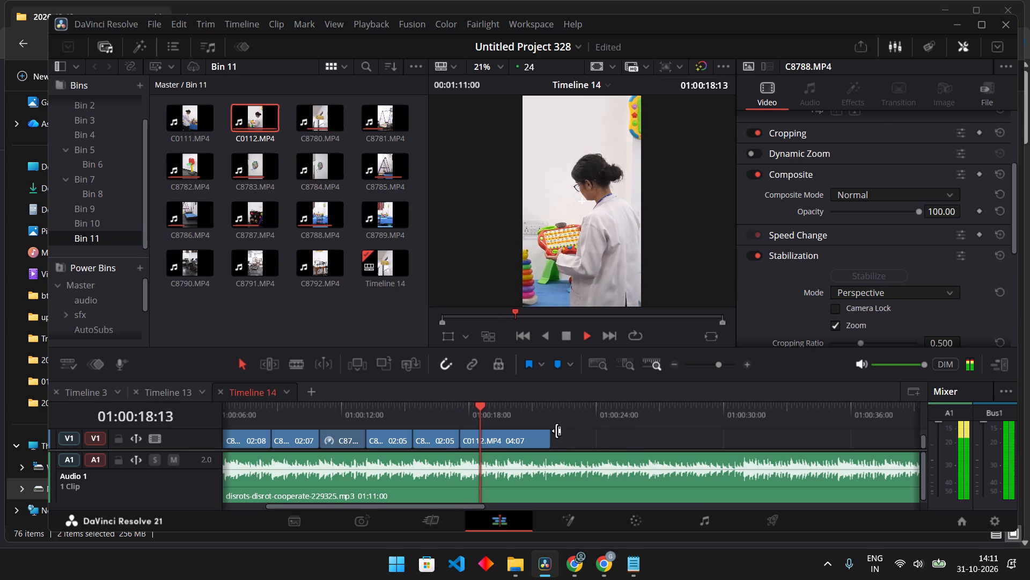
key("space")
left_click_drag(548, 442, 543, 441)
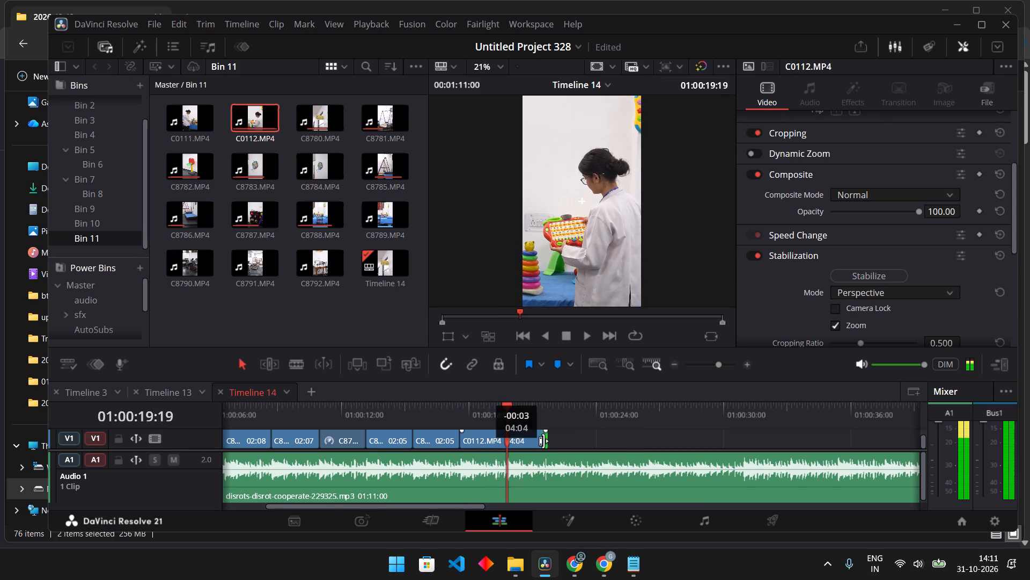
left_click_drag(543, 441, 503, 440)
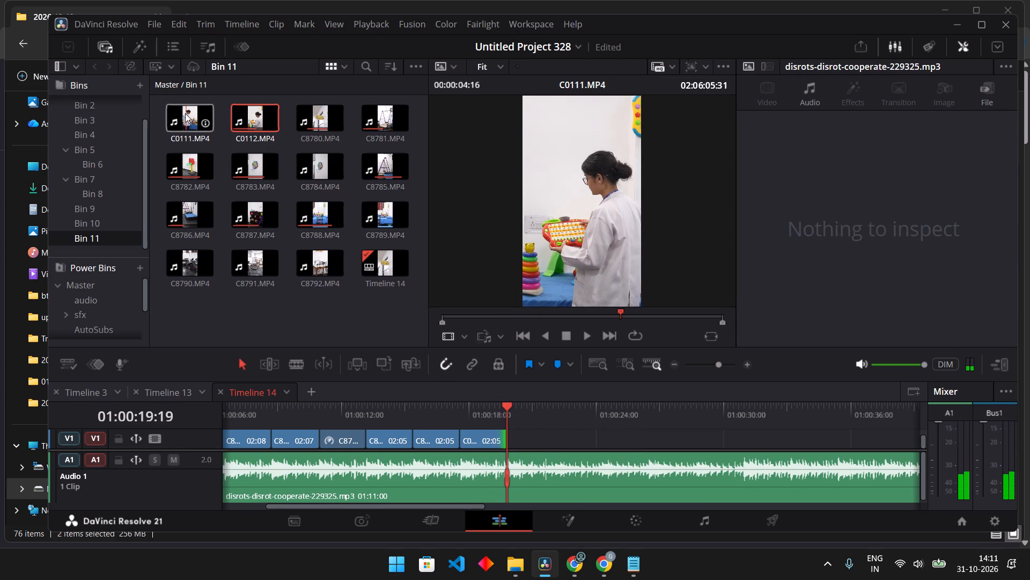
Place the video of C0111.MP4 on V1 directly after C0112.MP4 and play through the cut.
double_click(185, 113)
left_click_drag(568, 293, 510, 440)
key("space")
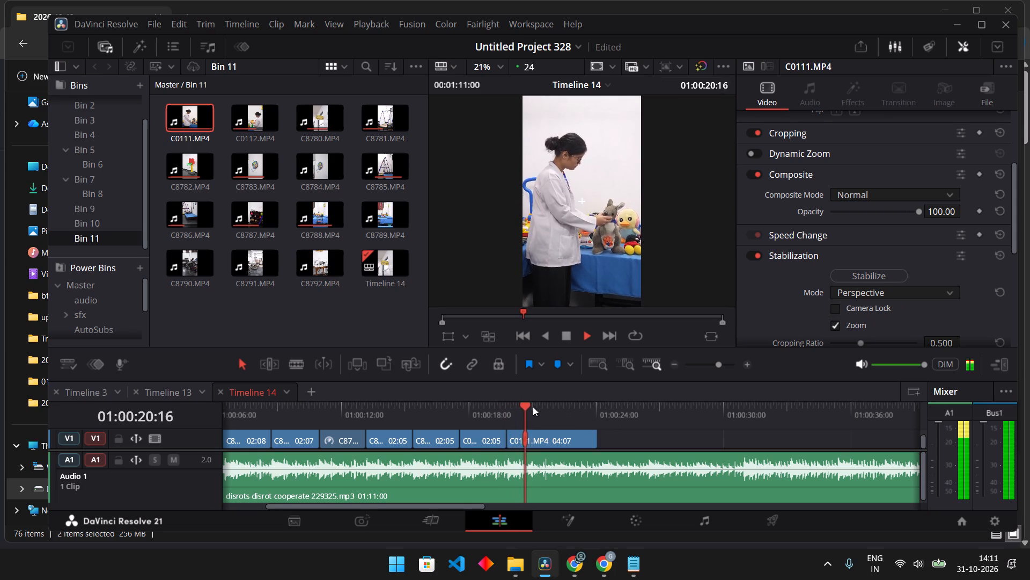
left_click(473, 407)
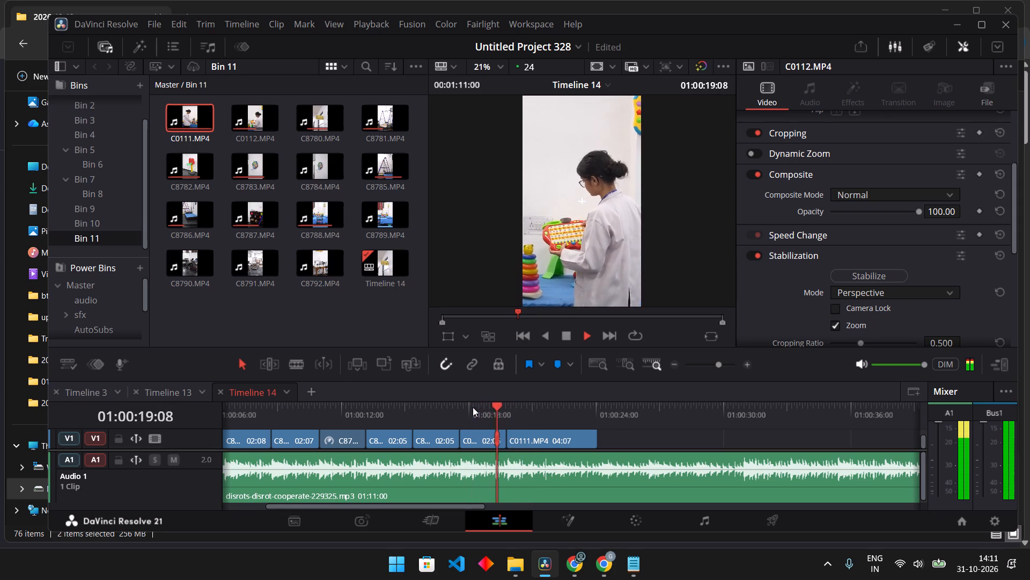
key("space")
Stabilize C0111.MP4 on V1 in Perspective mode.
left_click(561, 439)
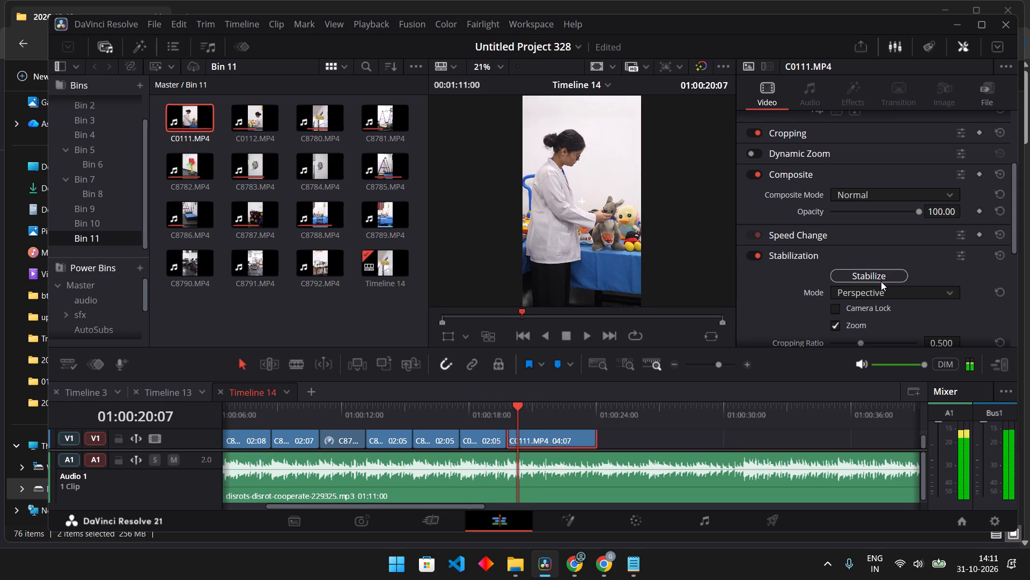
left_click(879, 277)
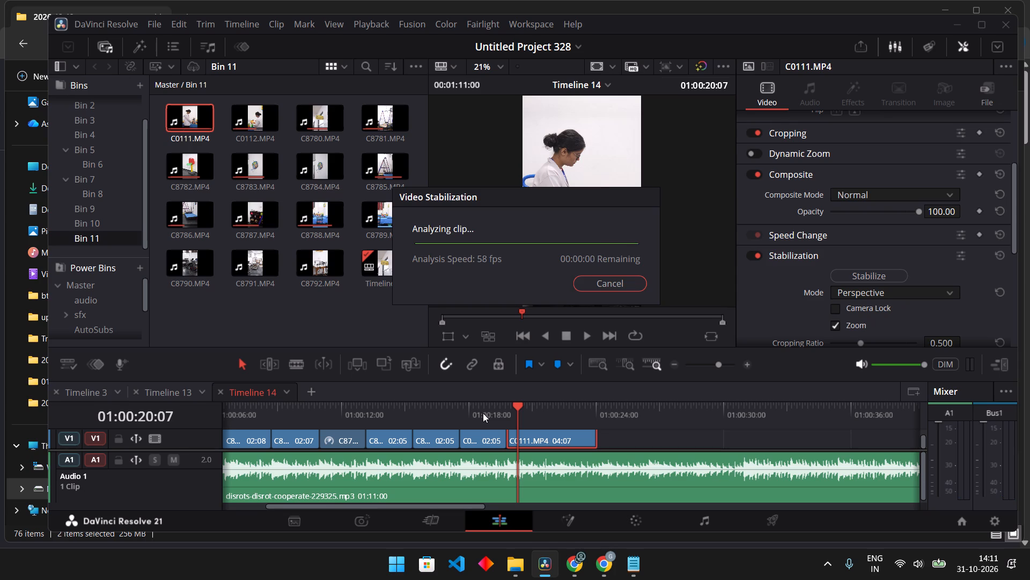
Play to the music cut point at 01:00:22:02 and trim the end of C0111.MP4 there.
left_click(498, 409)
key("space")
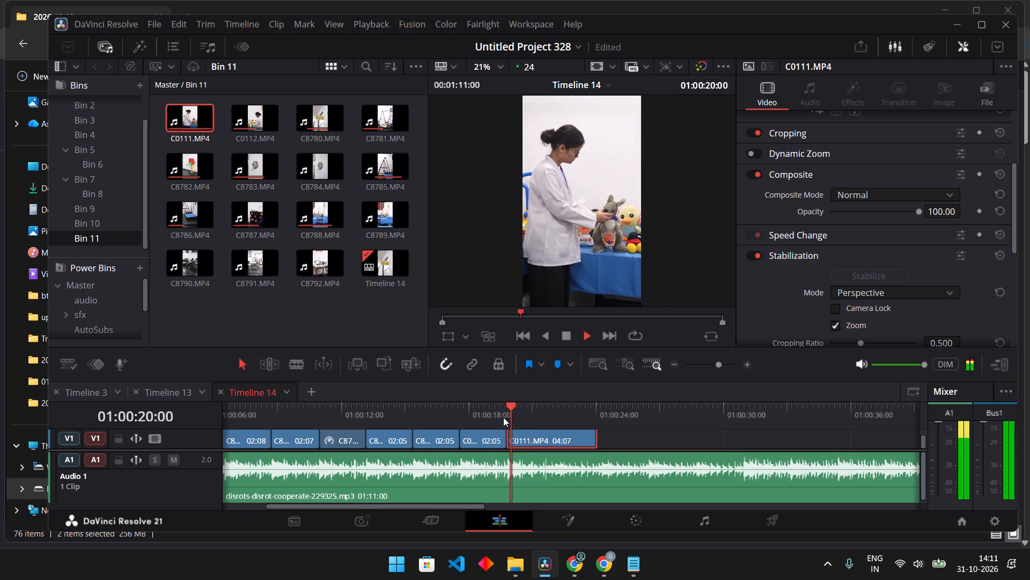
key("space")
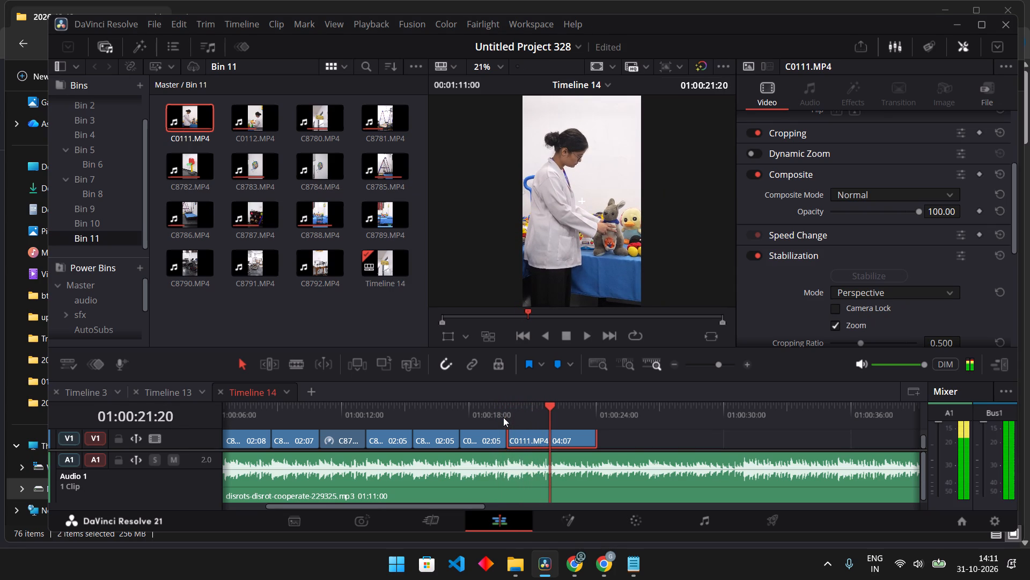
key("space")
key("space")
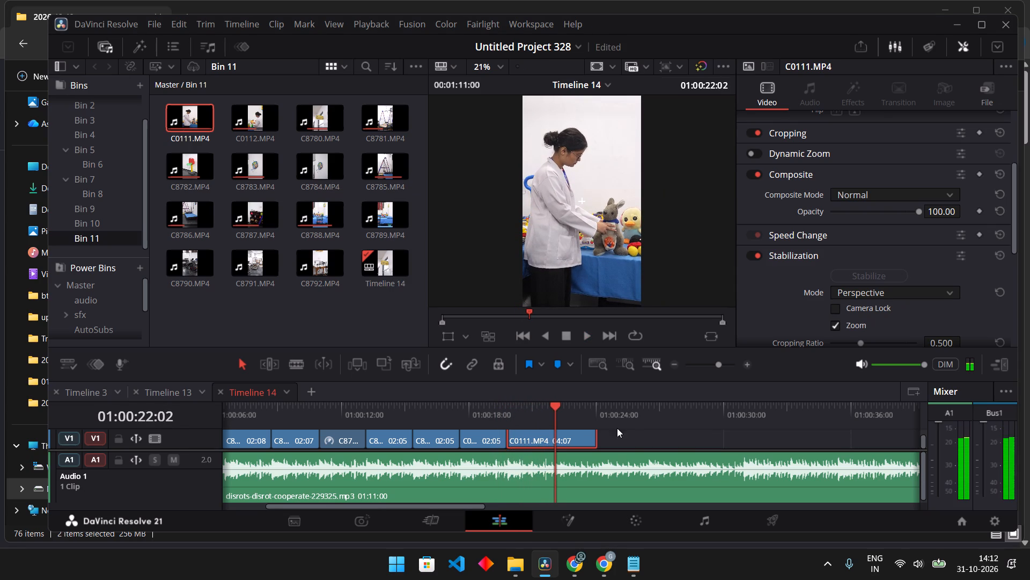
left_click_drag(597, 437, 554, 448)
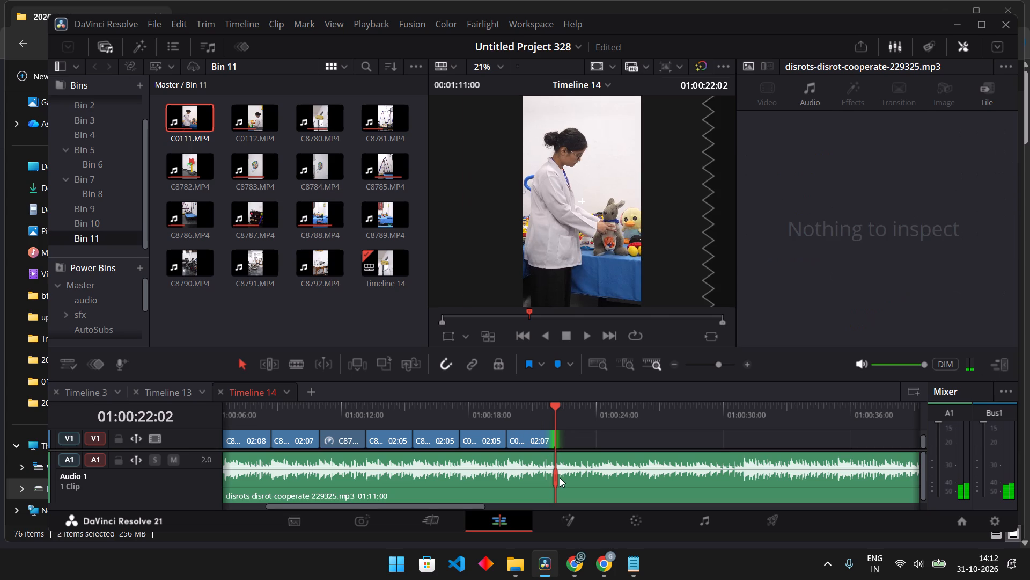
Trim the end of the disrots music clip on A1 to the playhead at 01:00:22:02.
left_click(560, 479)
key("shift+braceright")
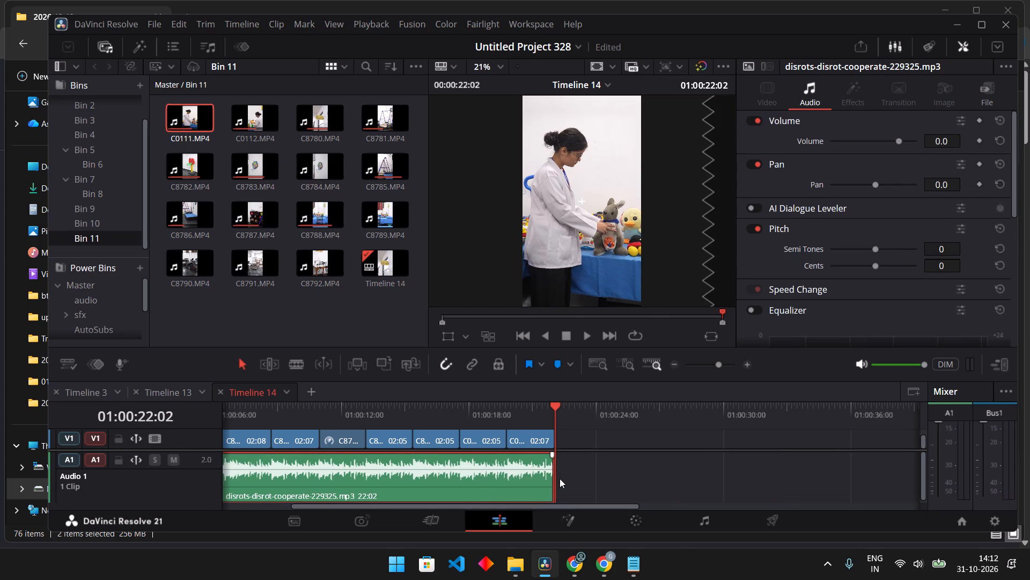
Add a short fade-out at the end and a shorter fade-in at the start of the disrots music clip, playing both ends.
left_click_drag(550, 455, 525, 454)
left_click_drag(507, 403, 117, 407)
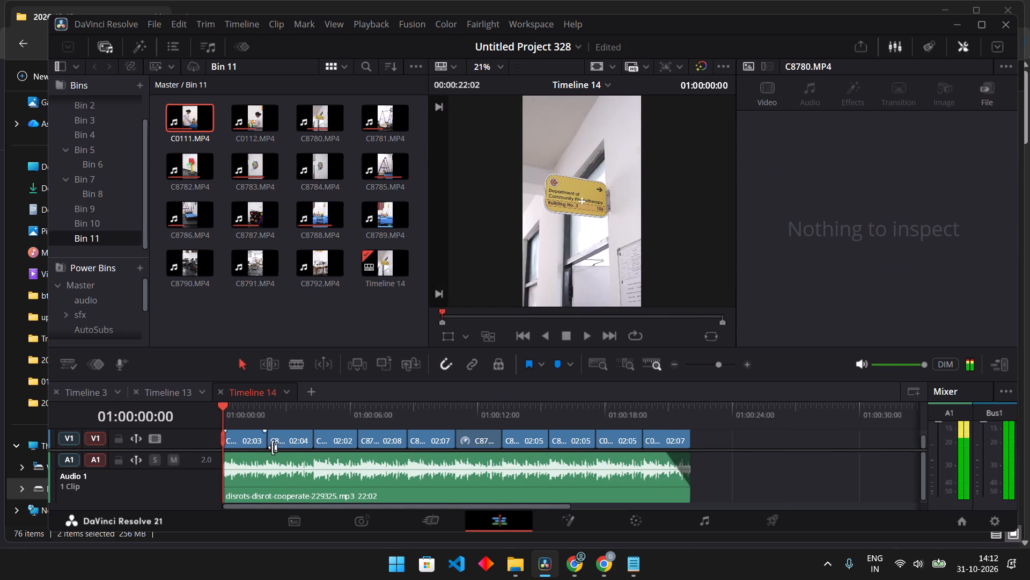
key("space")
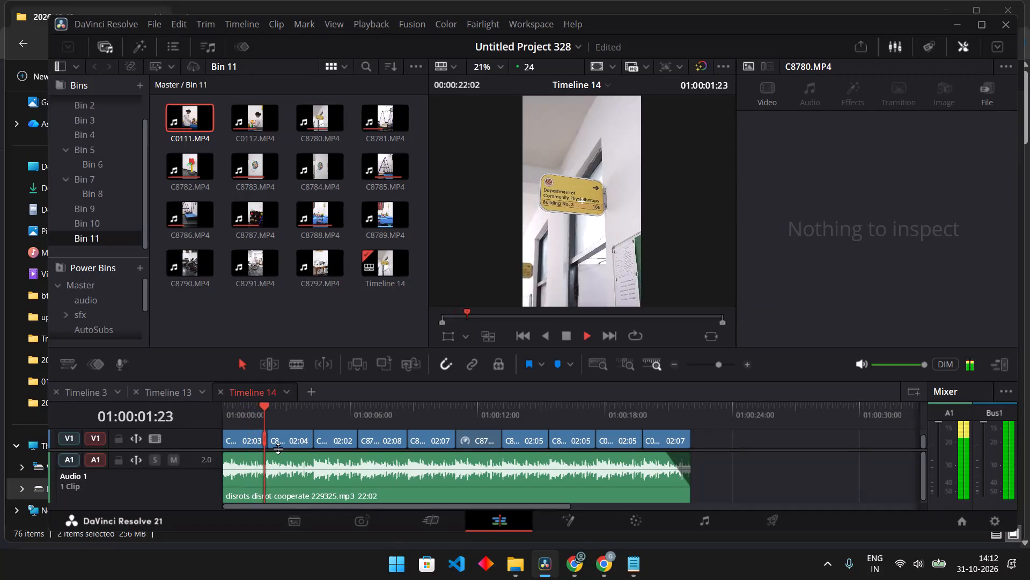
key("space")
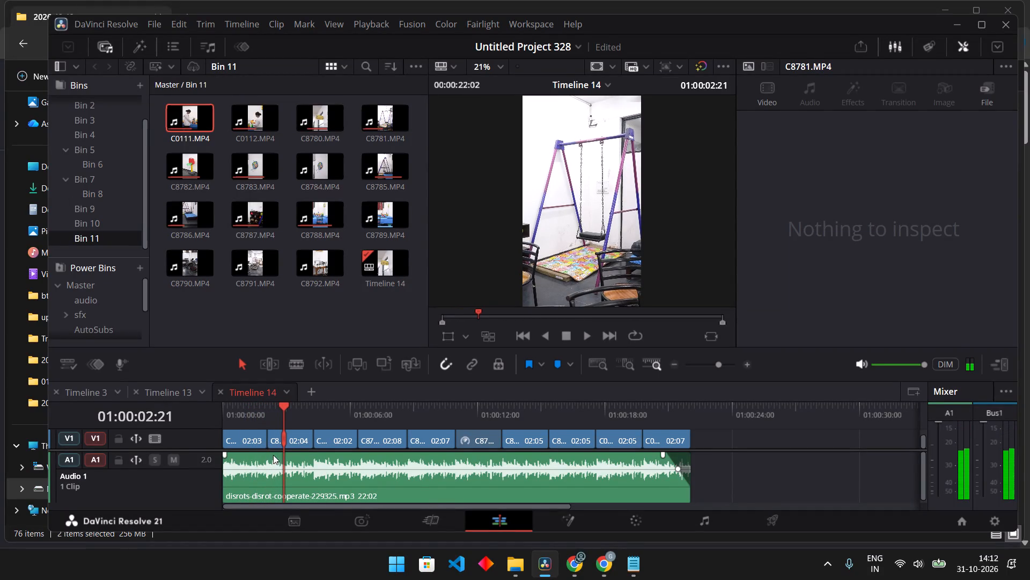
left_click_drag(225, 457, 237, 458)
left_click_drag(228, 416, 222, 414)
key("space")
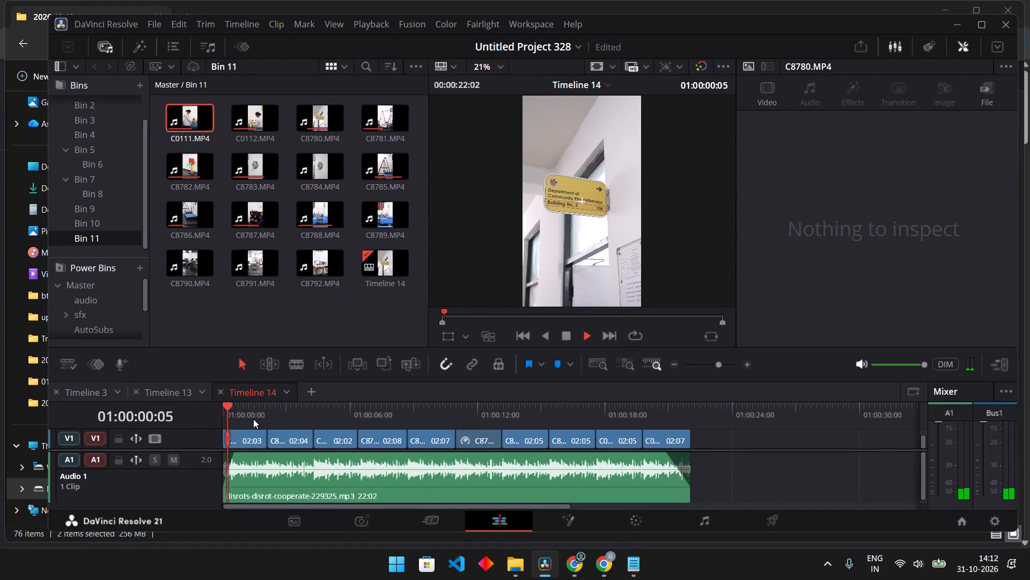
left_click(687, 424)
key("space")
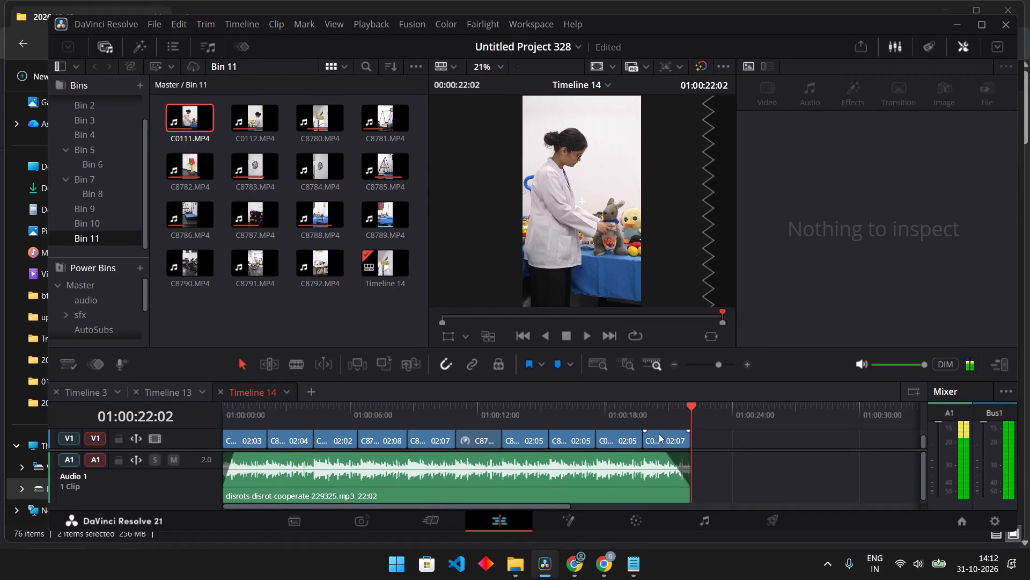
Append the admissions logo clip from the Master power bin at 01:00:22:02 after C0111.MP4, and play the ending and the opening.
left_click(94, 281)
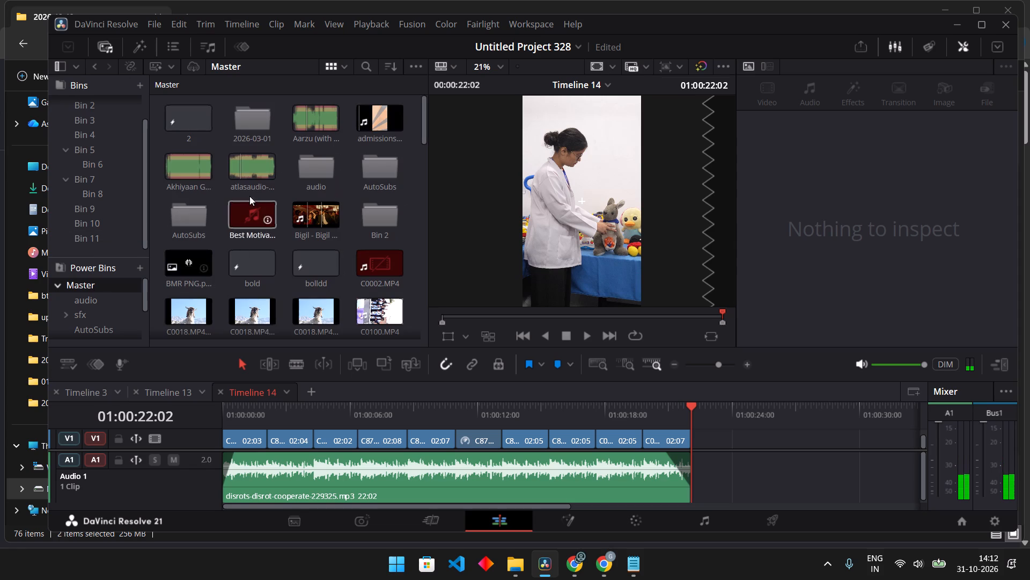
left_click_drag(371, 126, 690, 443)
key("space")
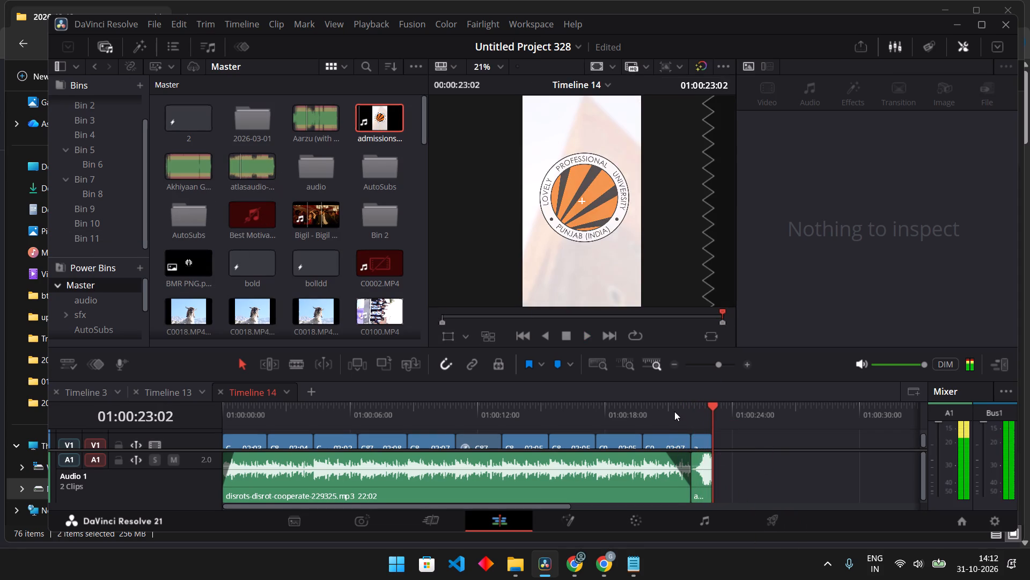
left_click(673, 407)
key("space")
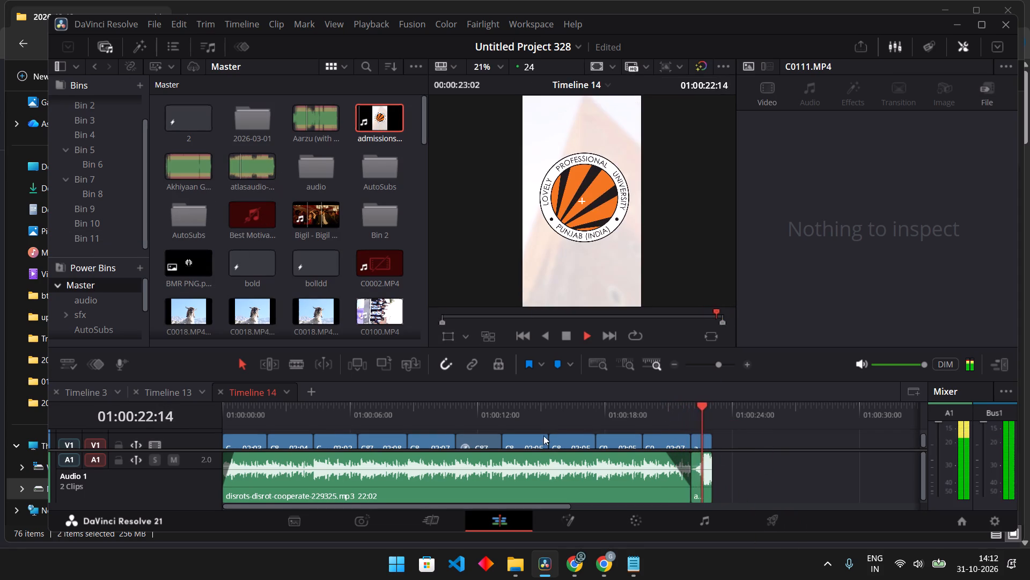
left_click_drag(240, 409, 210, 409)
key("space")
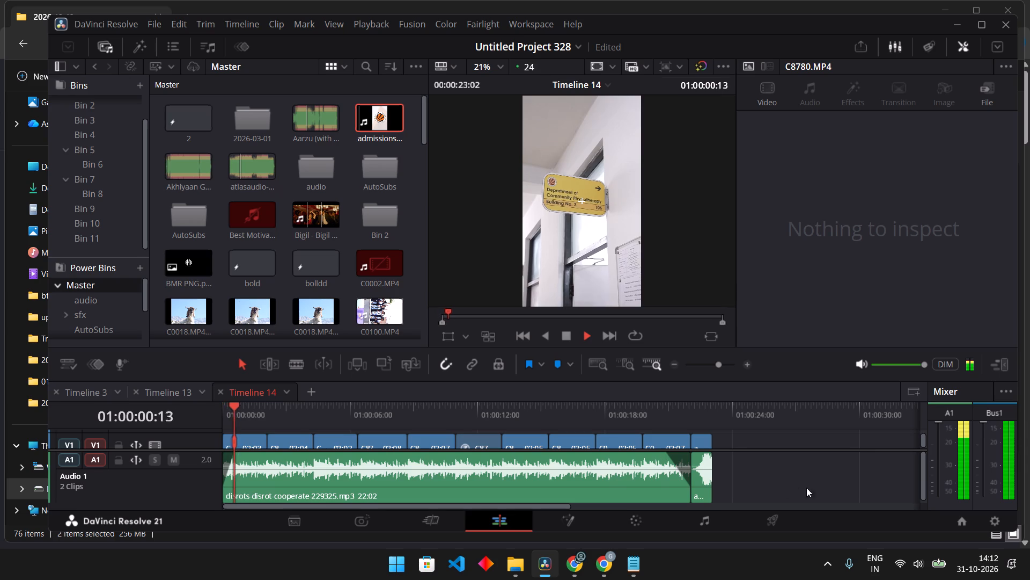
key("space")
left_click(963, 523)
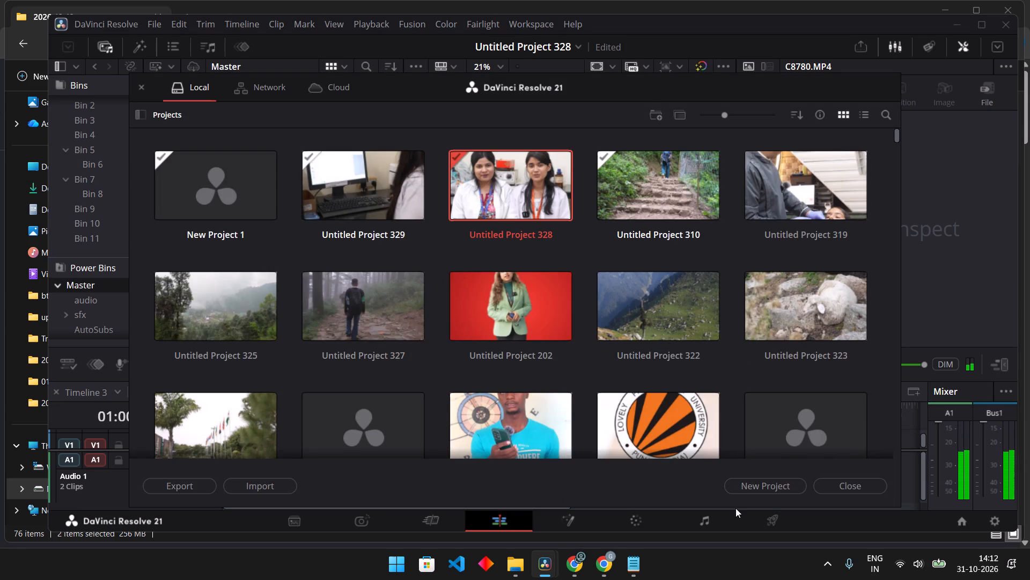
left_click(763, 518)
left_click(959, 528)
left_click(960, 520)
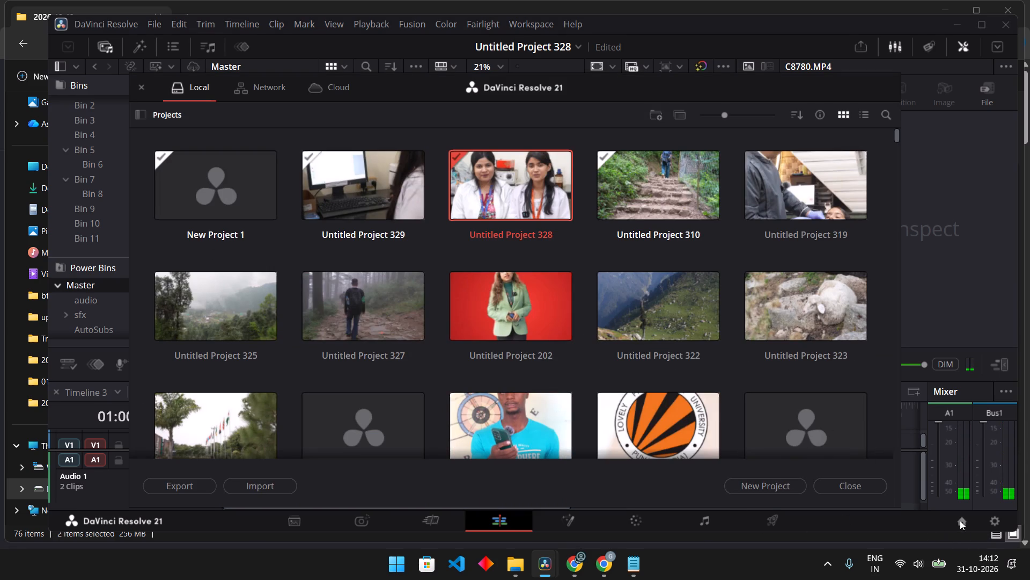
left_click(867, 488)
Go to the Deliver page and apply the saved reels render preset to the Timeline 14 export.
left_click(752, 523)
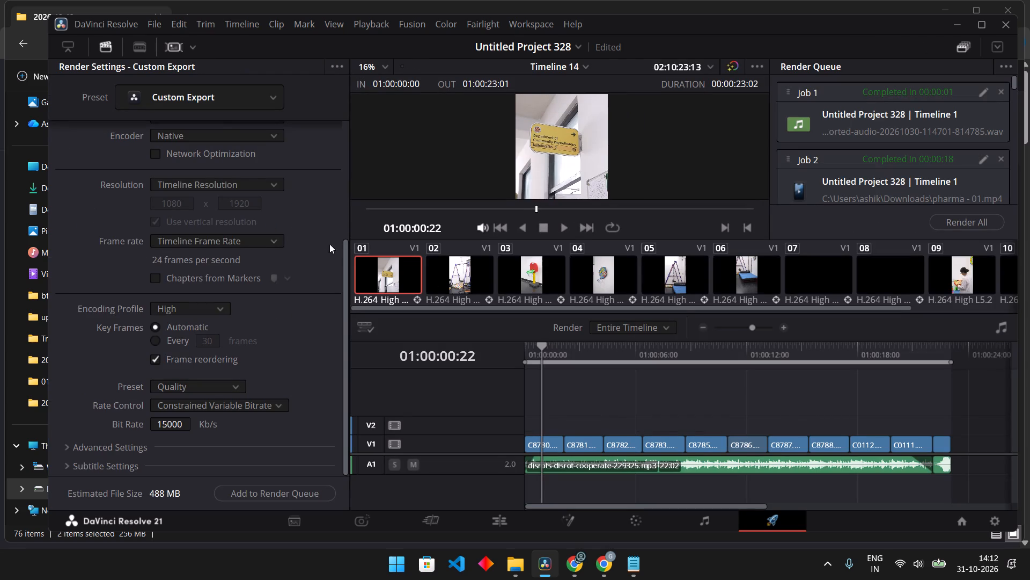
scroll(262, 184, "up", 8)
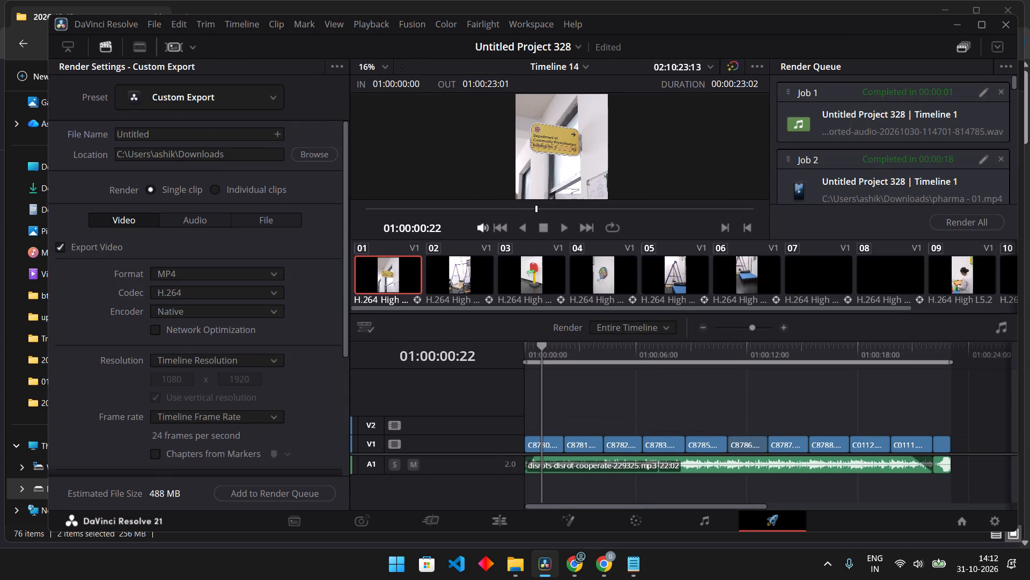
left_click_drag(252, 134, 112, 129)
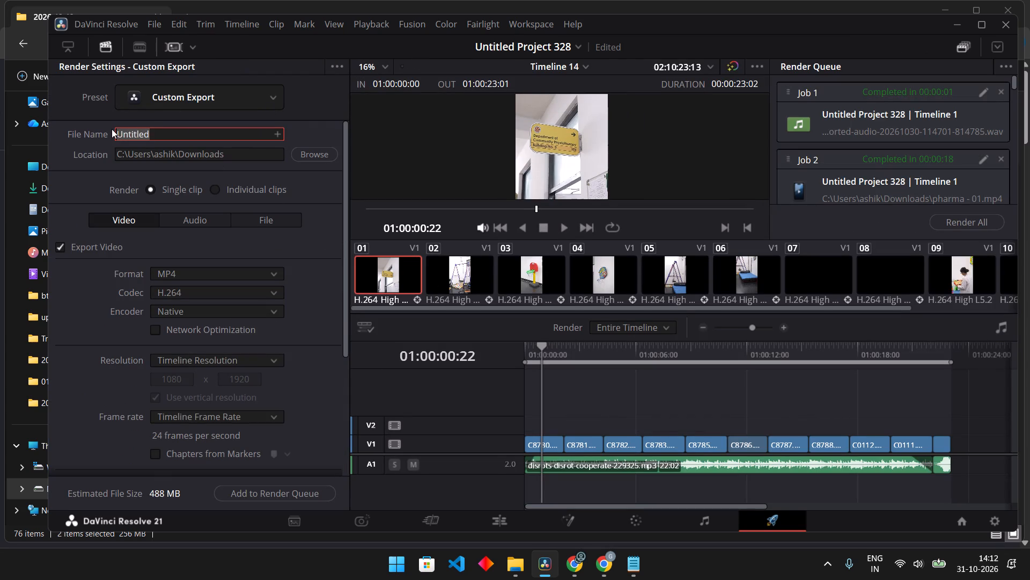
key("BackSpace")
left_click(187, 99)
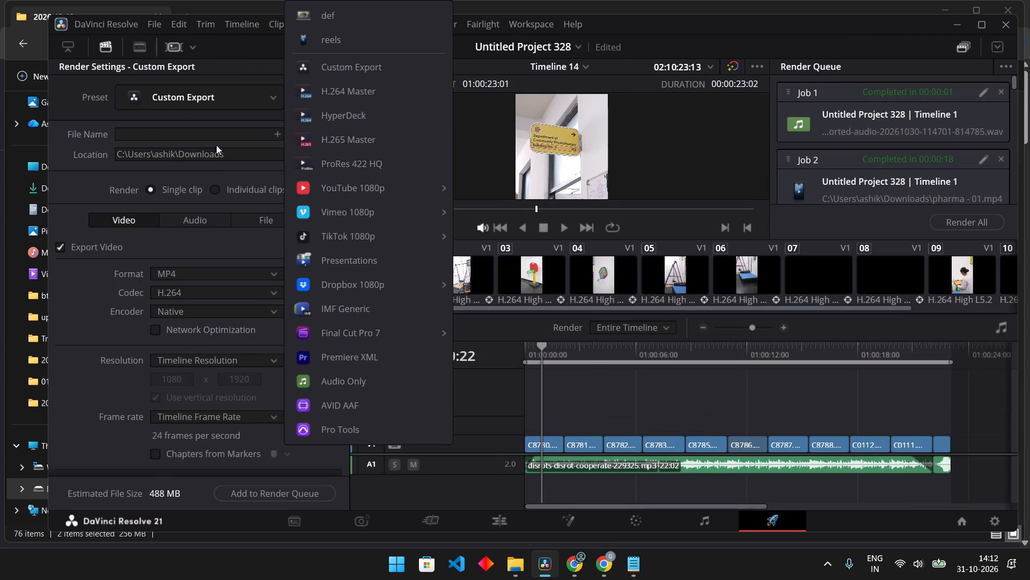
left_click(359, 45)
Name the export file "physio lab -2".
left_click_drag(204, 137, 72, 124)
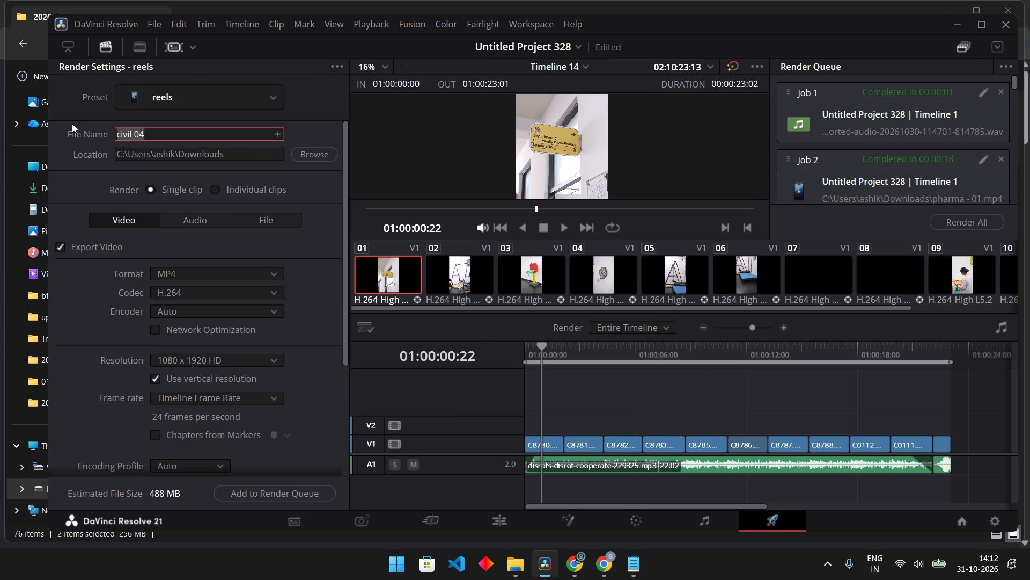
key("BackSpace")
type("physio")
key("space")
type("lab -2")
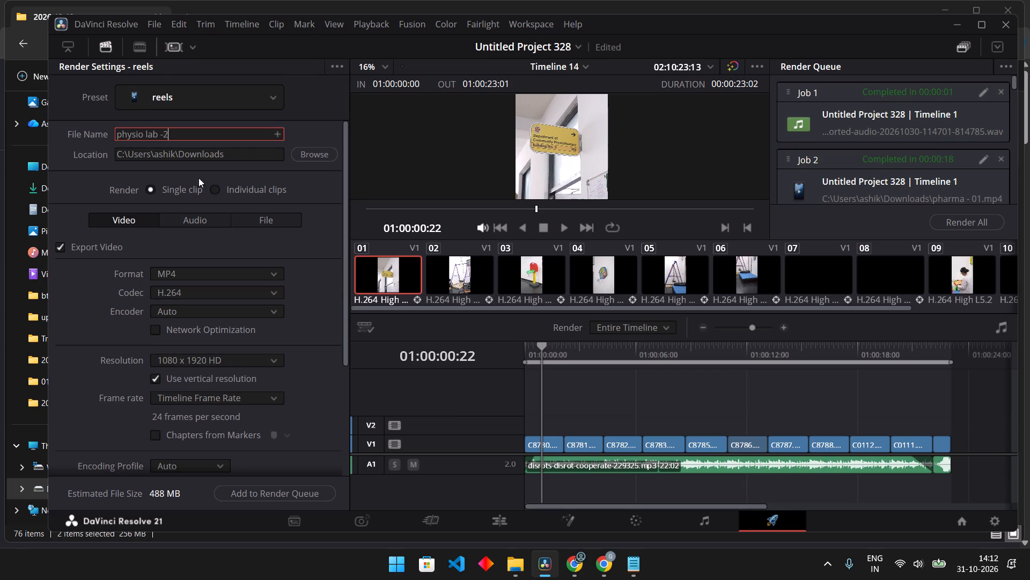
Set the encoding profile of the export to High, keeping the preset's resolution and frame rate.
scroll(216, 376, "down", 1)
left_click(241, 352)
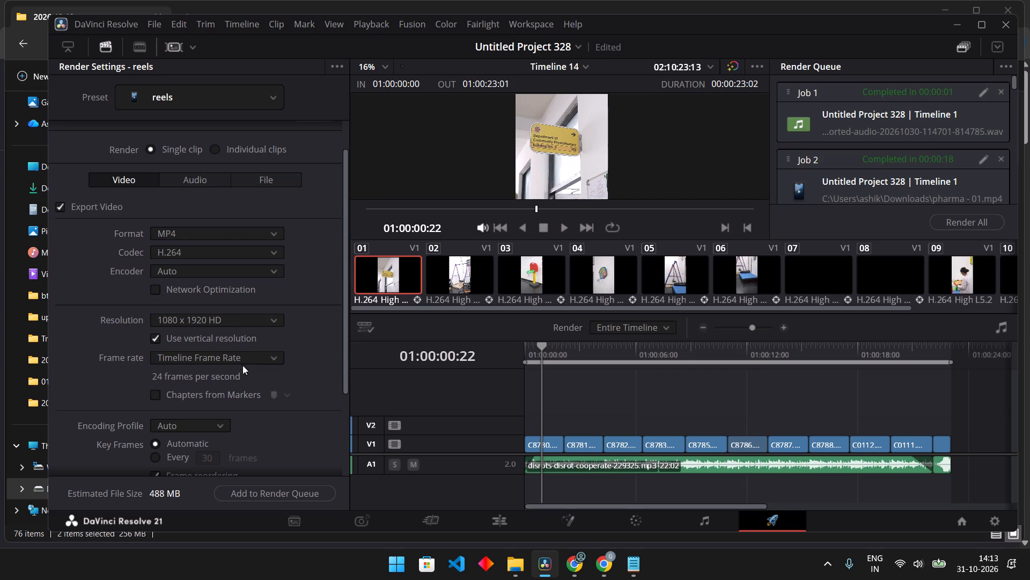
left_click(248, 363)
scroll(237, 433, "down", 2)
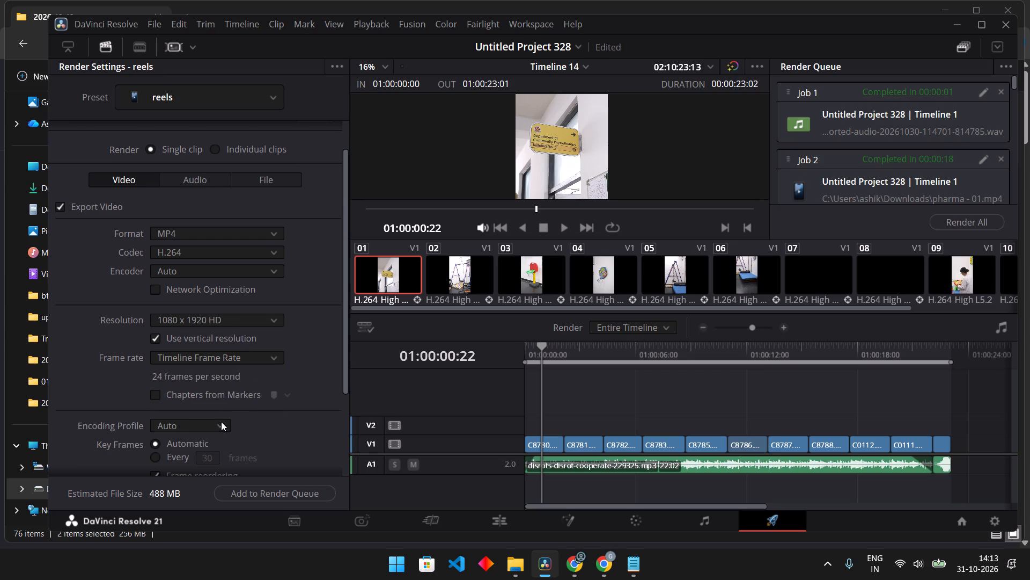
left_click(220, 429)
left_click(200, 488)
scroll(253, 421, "down", 4)
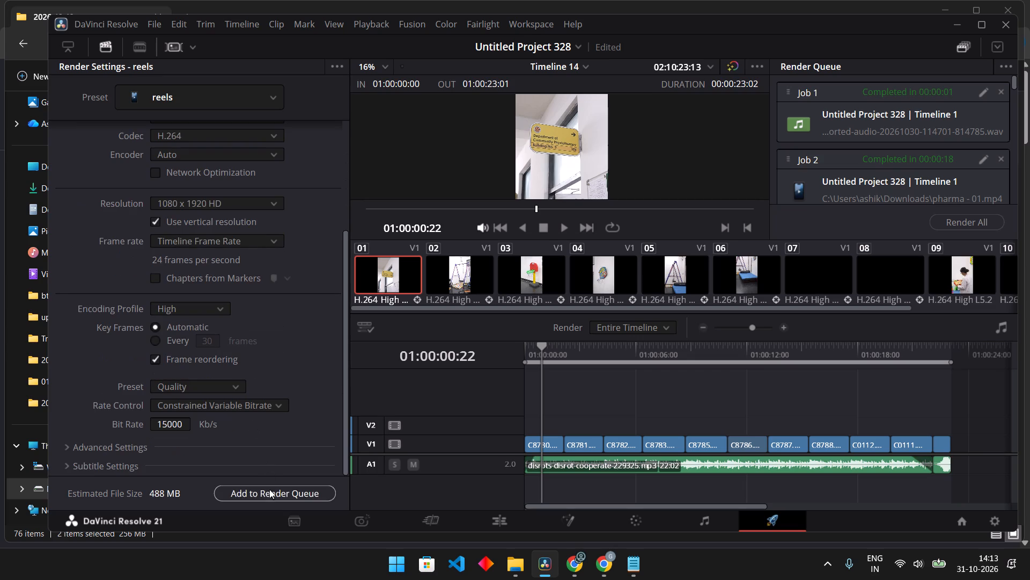
Add the physio lab -2 export of Timeline 14 to the render queue and start rendering that job.
left_click(269, 491)
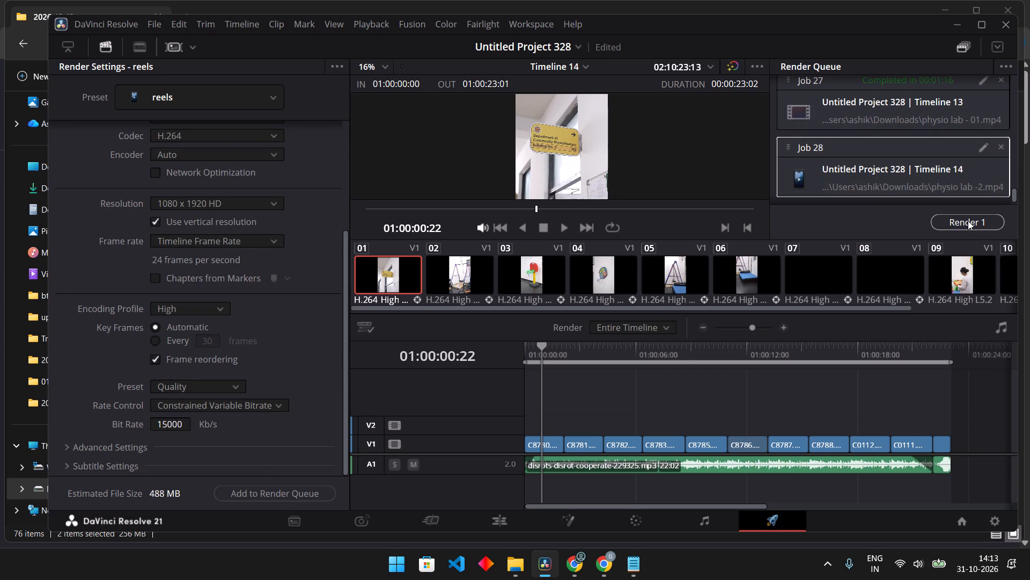
left_click(968, 221)
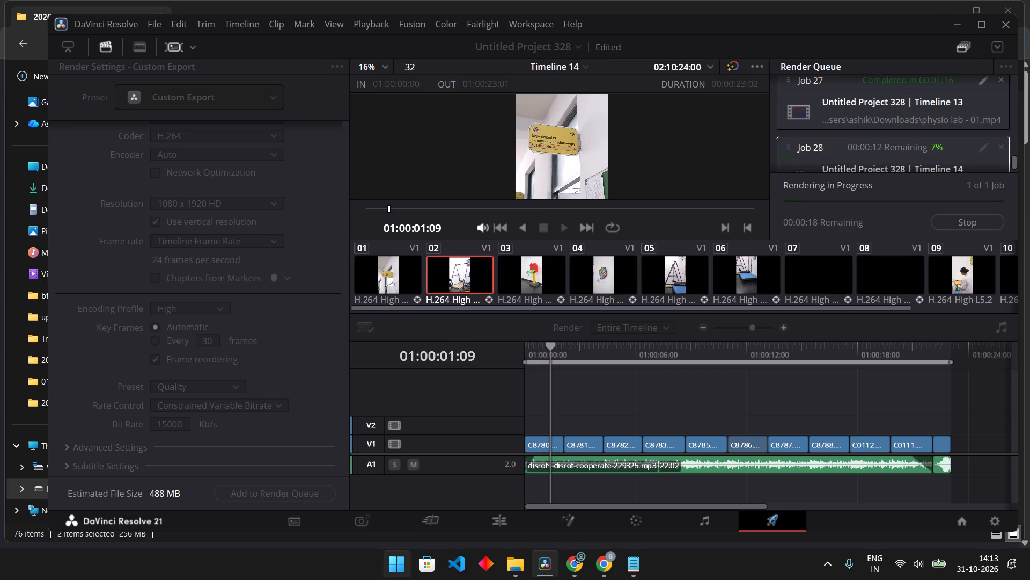